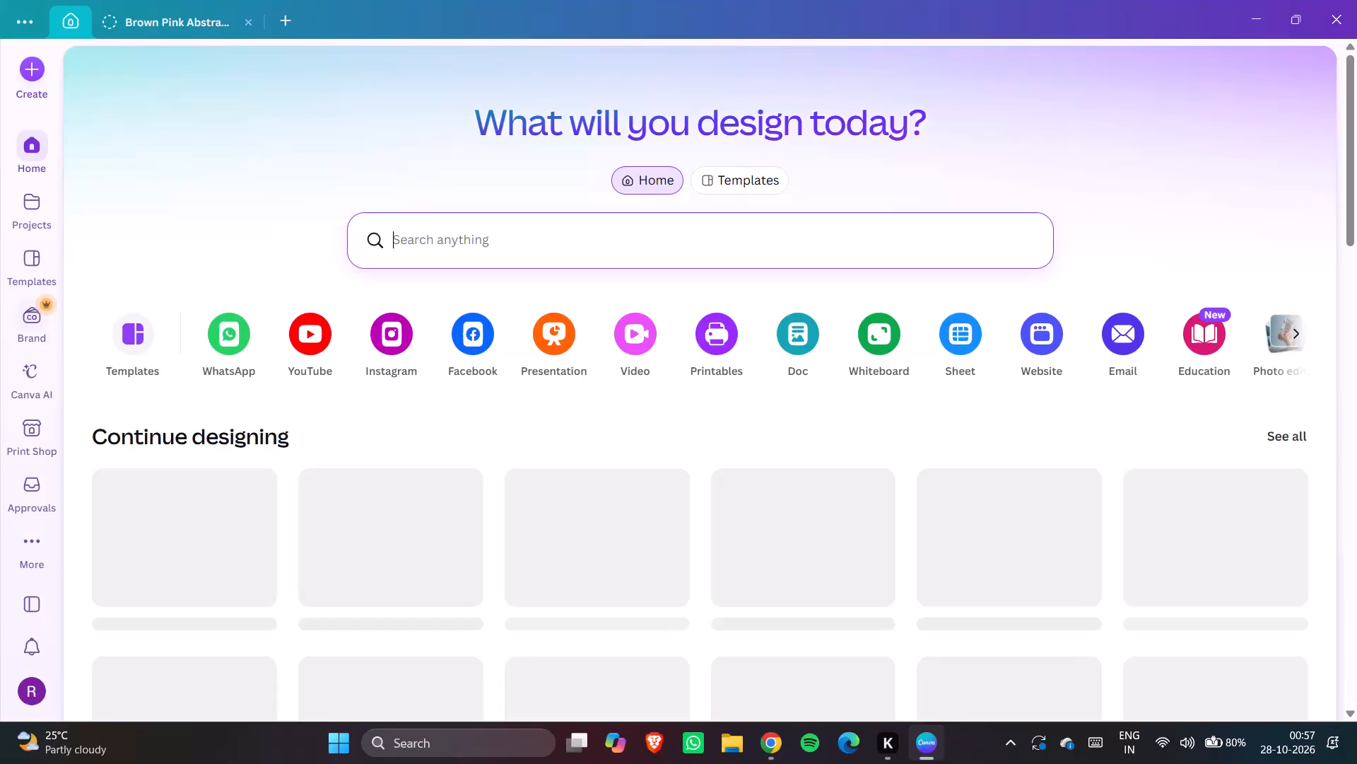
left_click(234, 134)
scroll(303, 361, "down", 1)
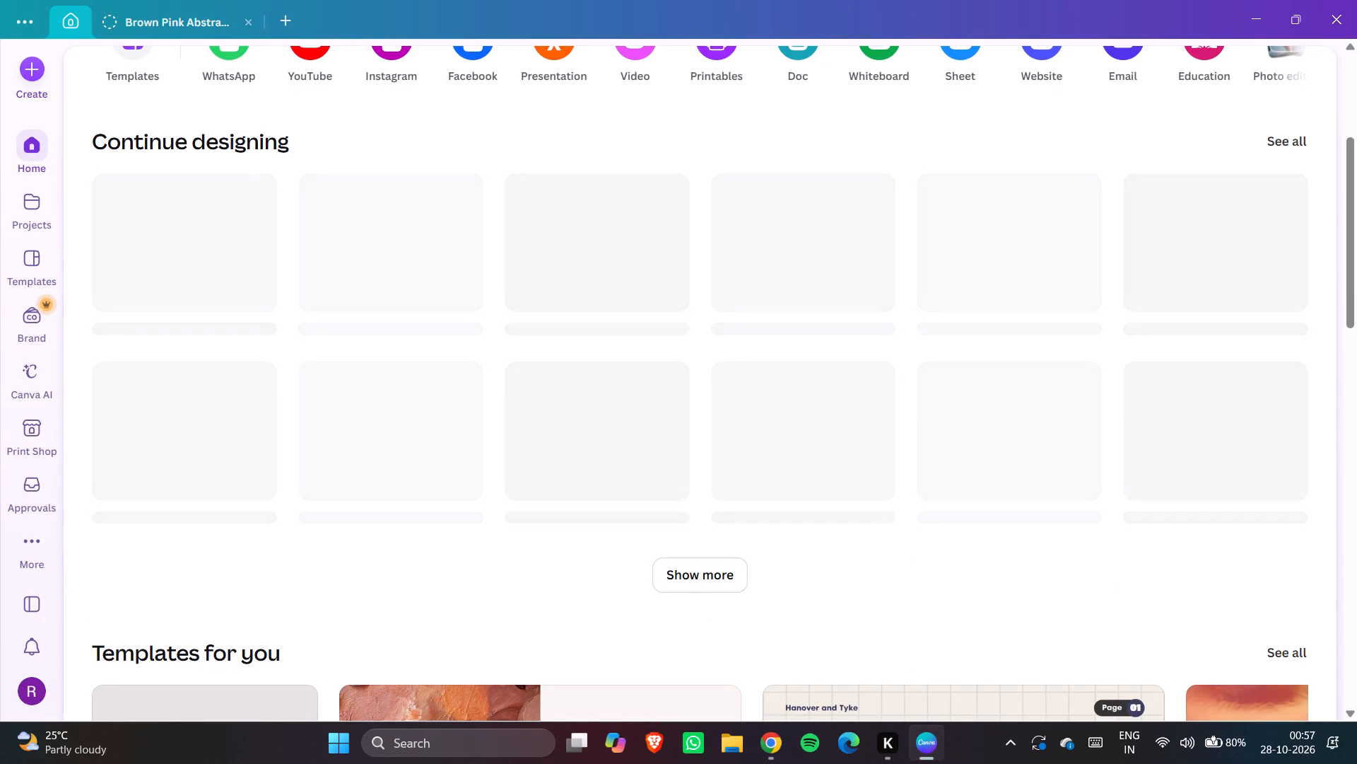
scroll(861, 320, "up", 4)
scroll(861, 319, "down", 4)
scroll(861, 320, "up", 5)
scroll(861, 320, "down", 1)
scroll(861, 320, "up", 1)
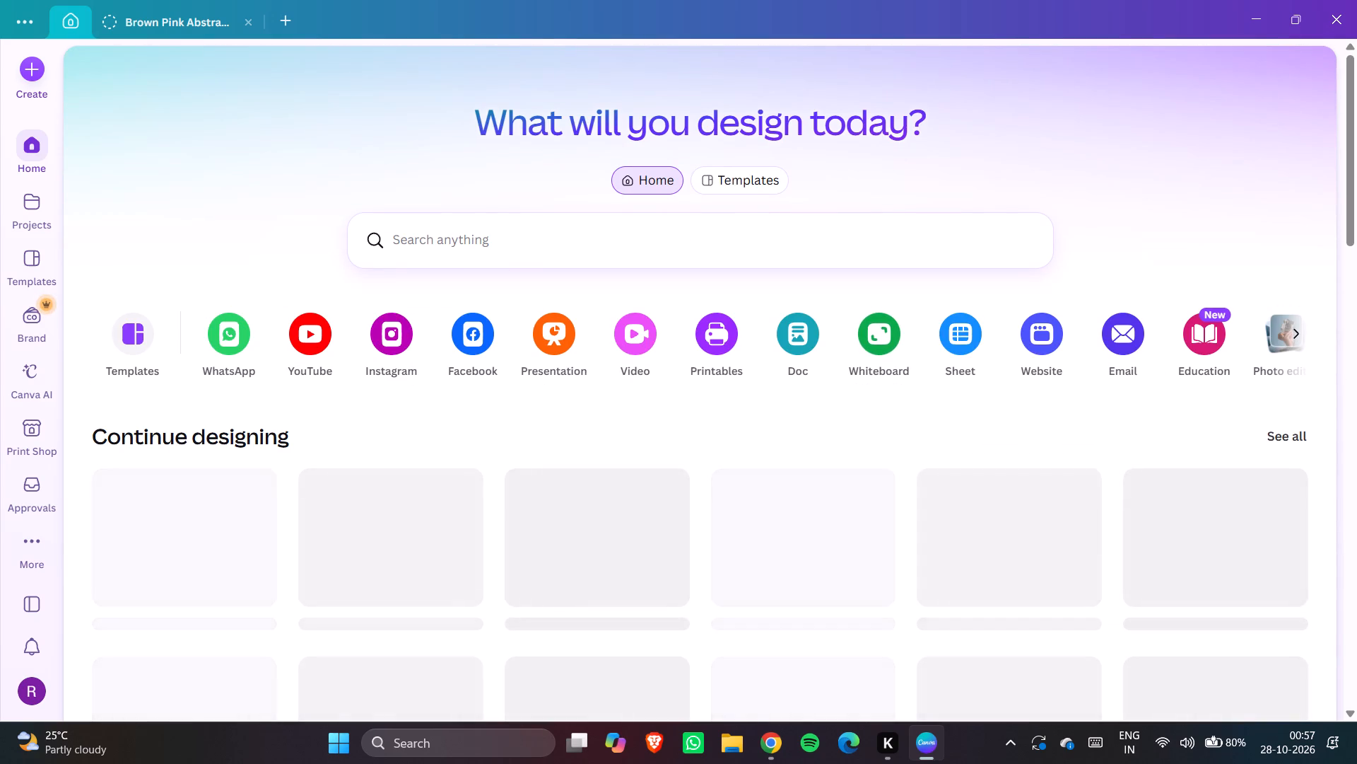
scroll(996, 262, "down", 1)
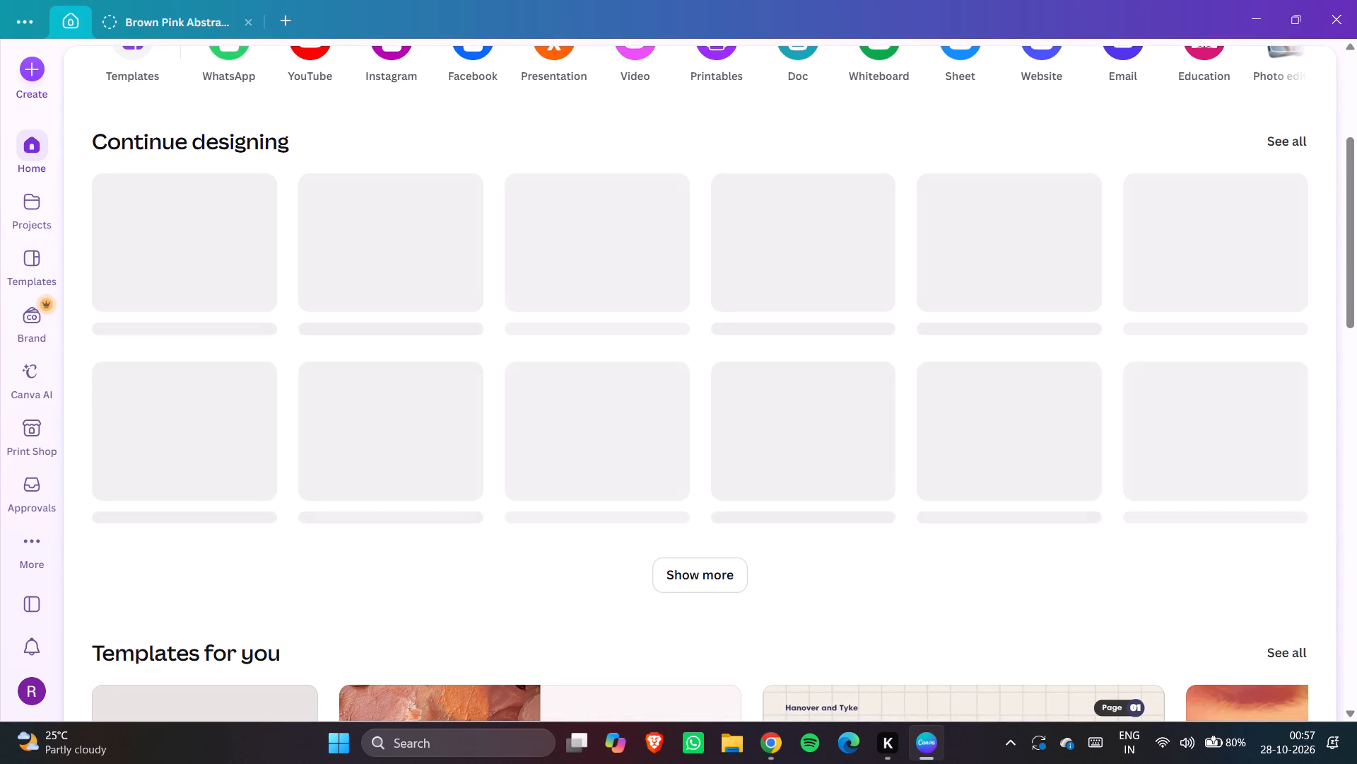
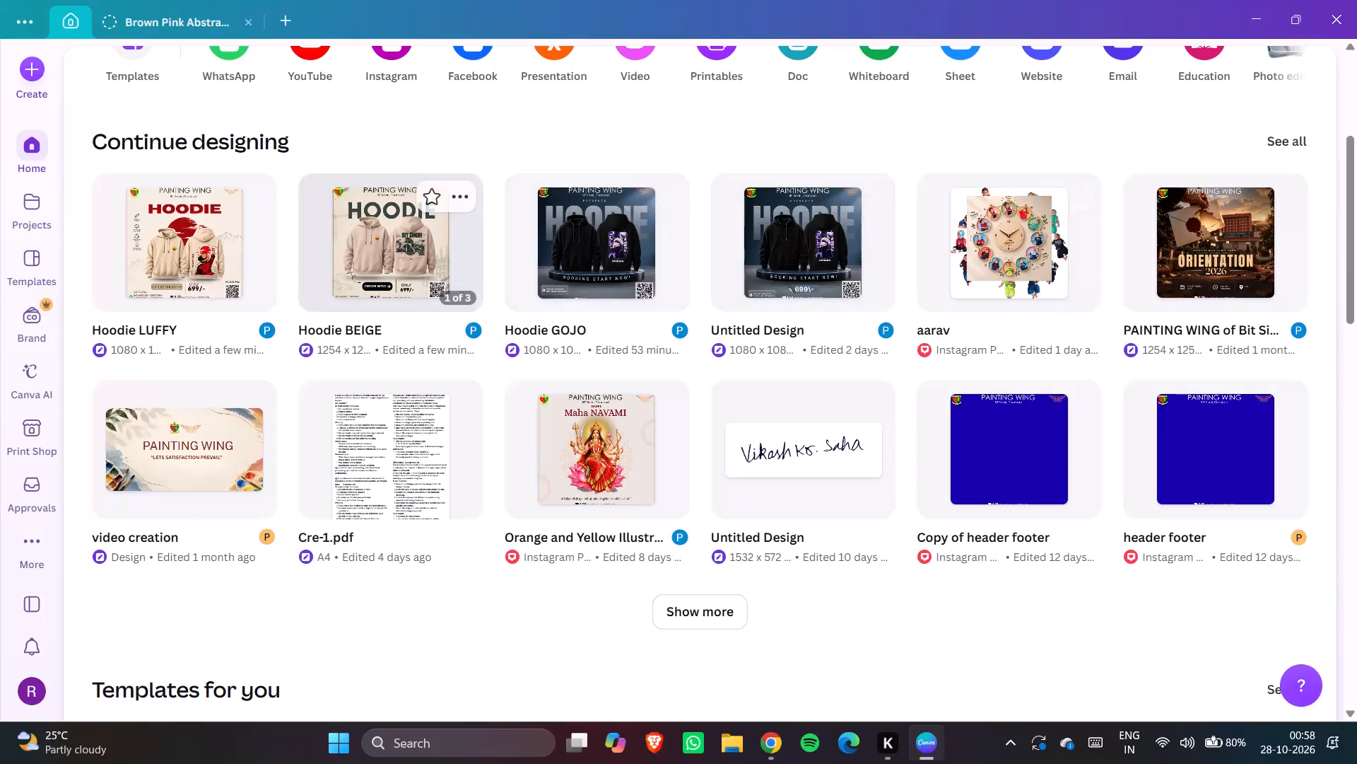
Open the Hoodie BEIGE design from the recent designs.
left_click(362, 269)
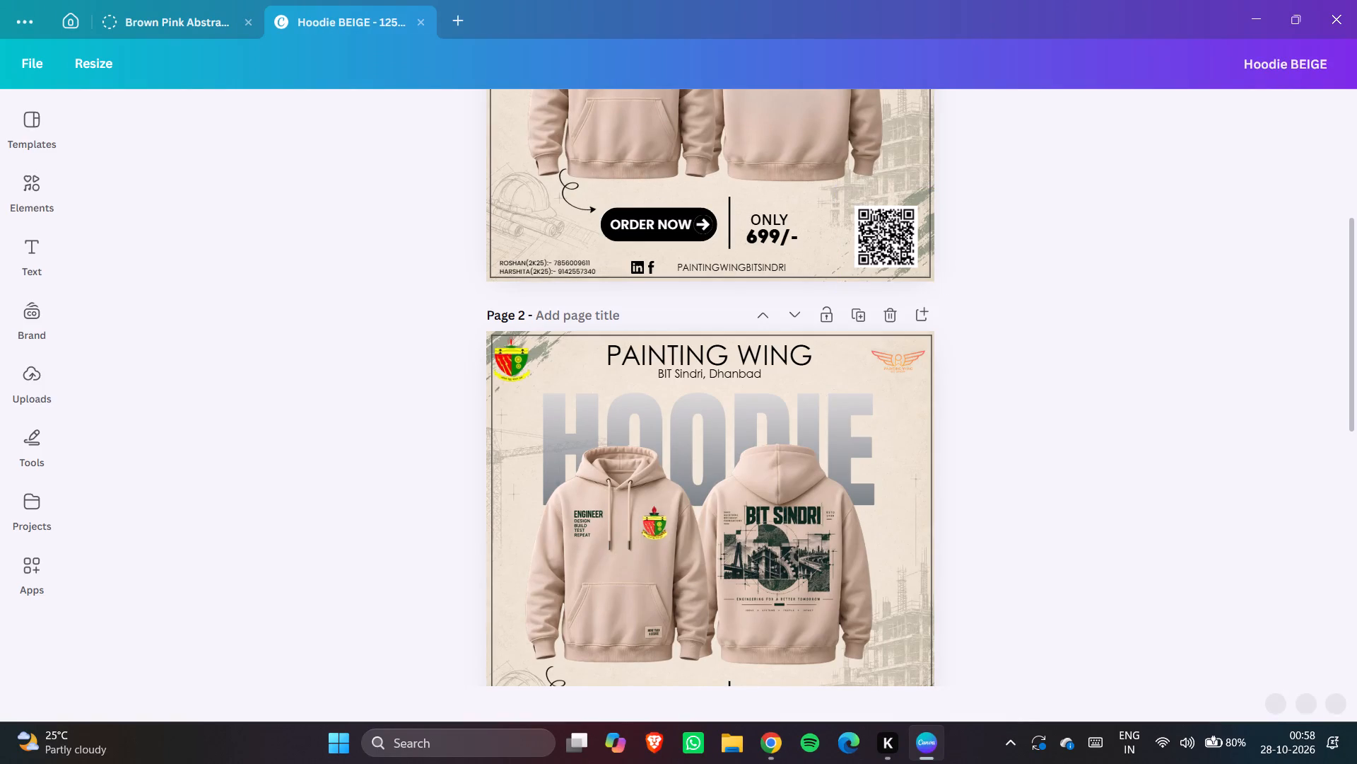
left_click(1055, 279)
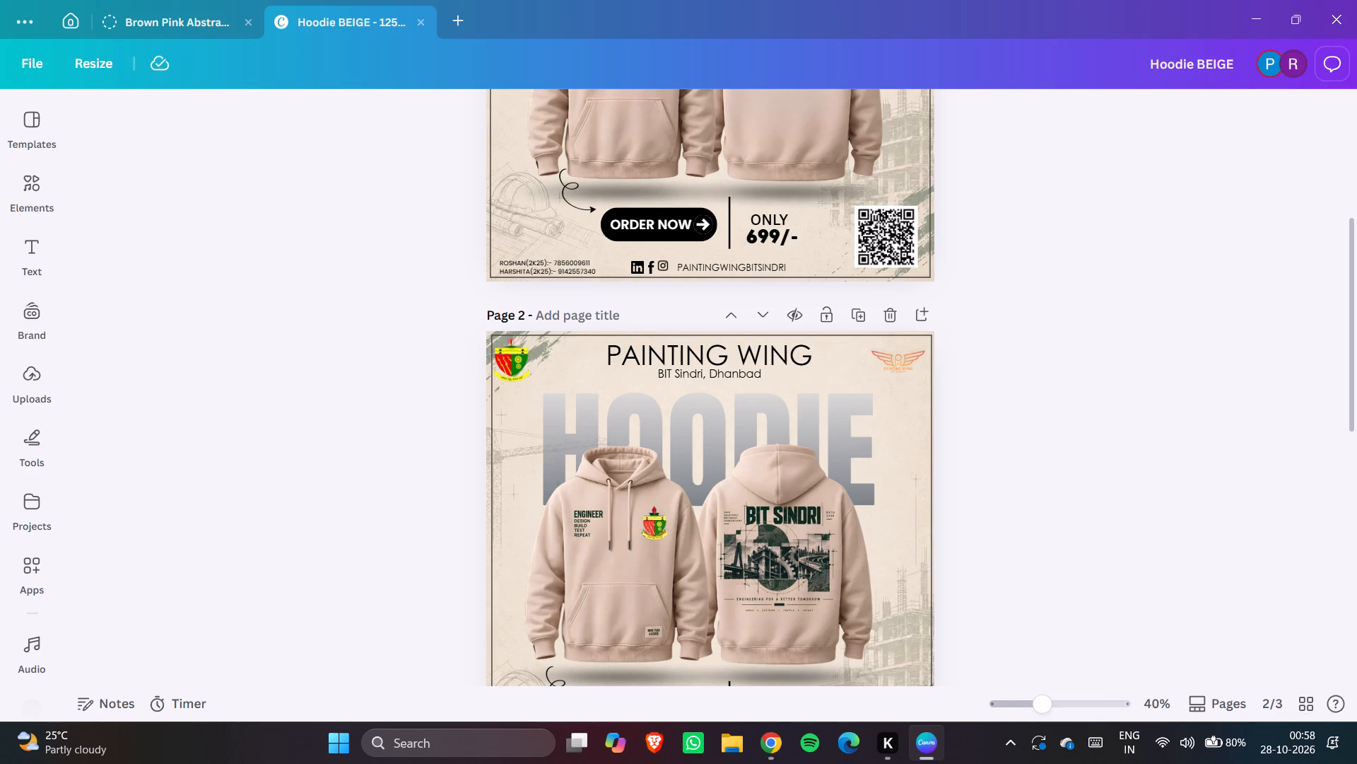
Examine the layer stack of the beige hoodie poster on page 2.
scroll(957, 453, "down", 4)
scroll(821, 204, "up", 4)
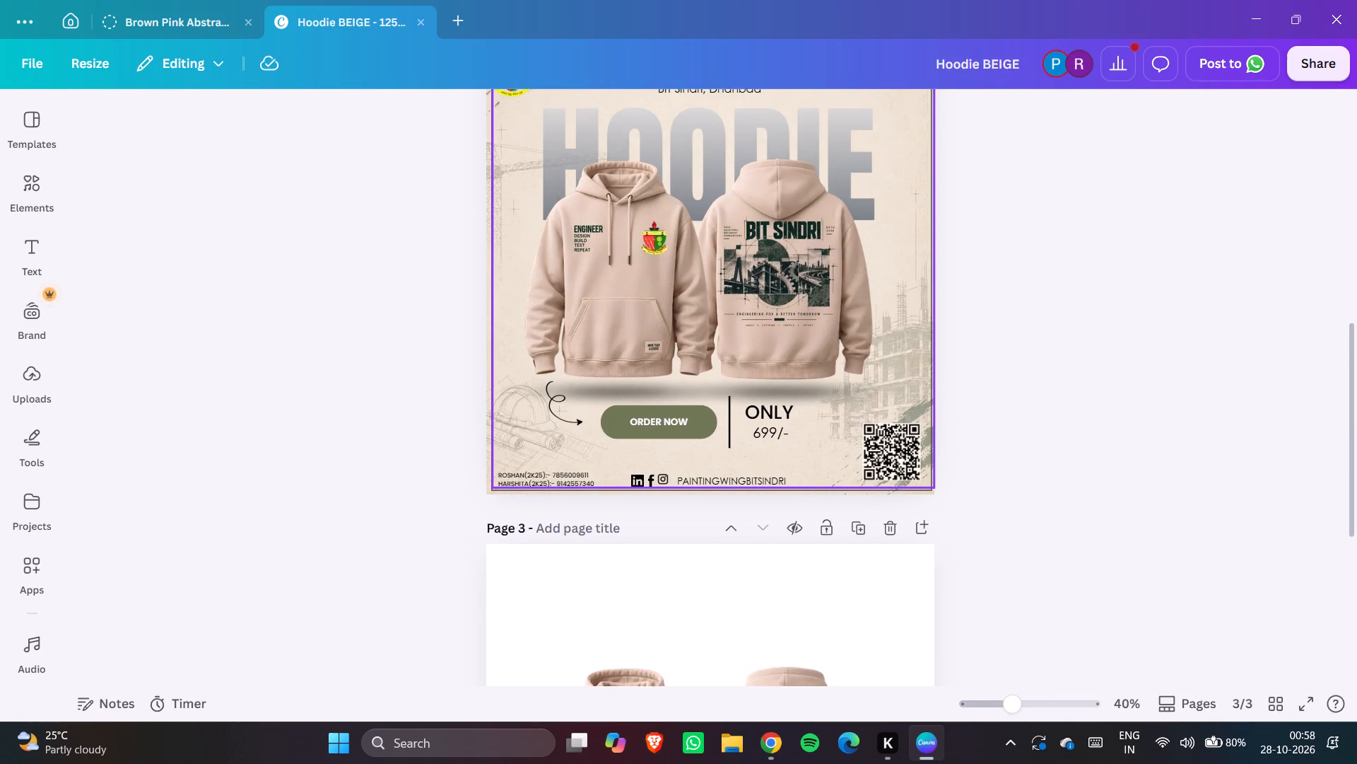
left_click(804, 250)
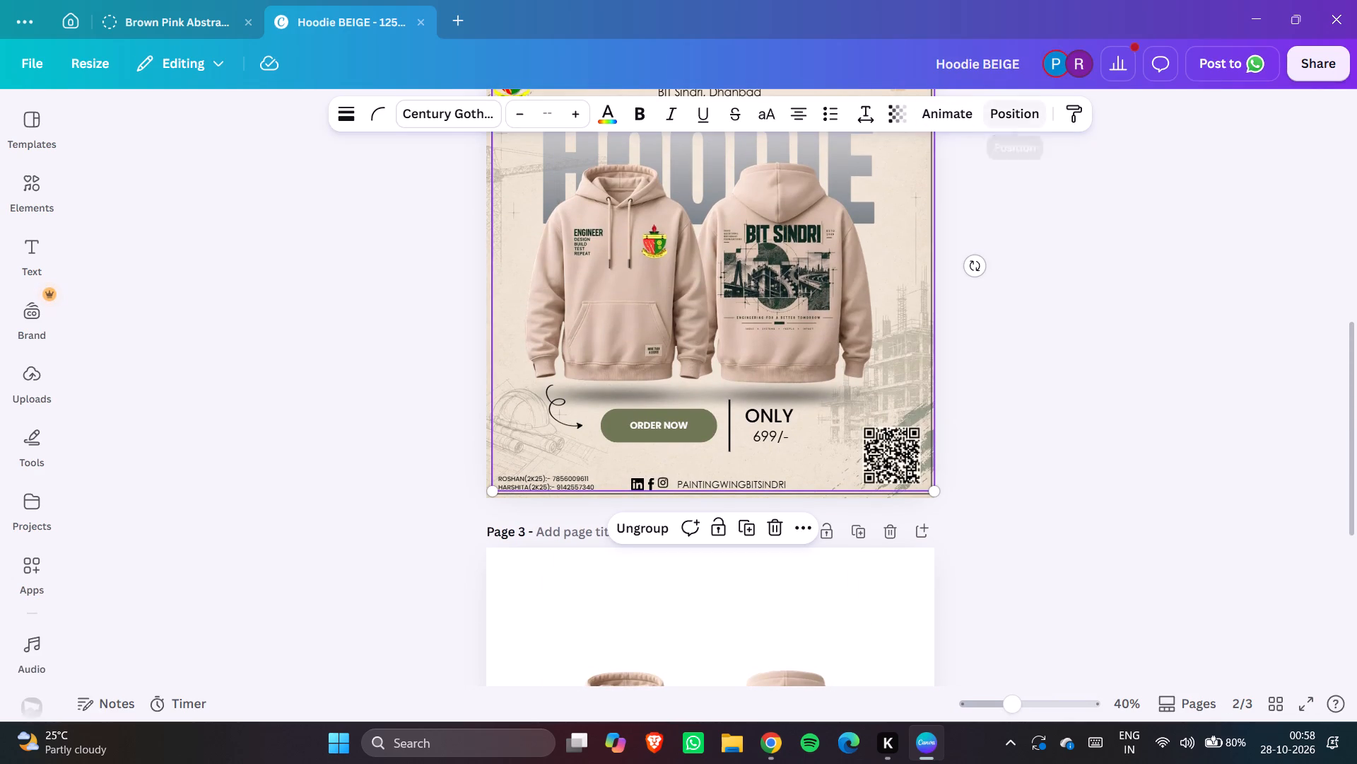
left_click(1018, 112)
left_click(305, 207)
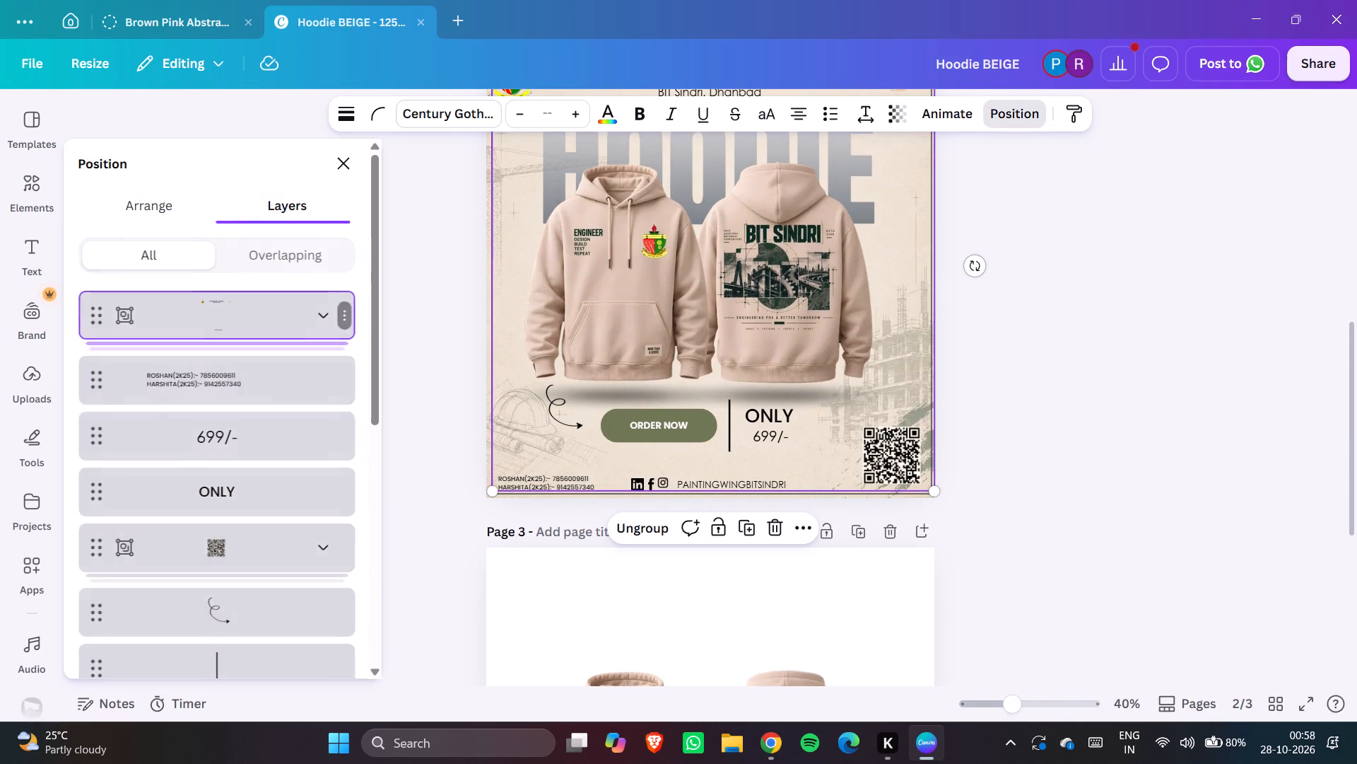
scroll(254, 450, "down", 4)
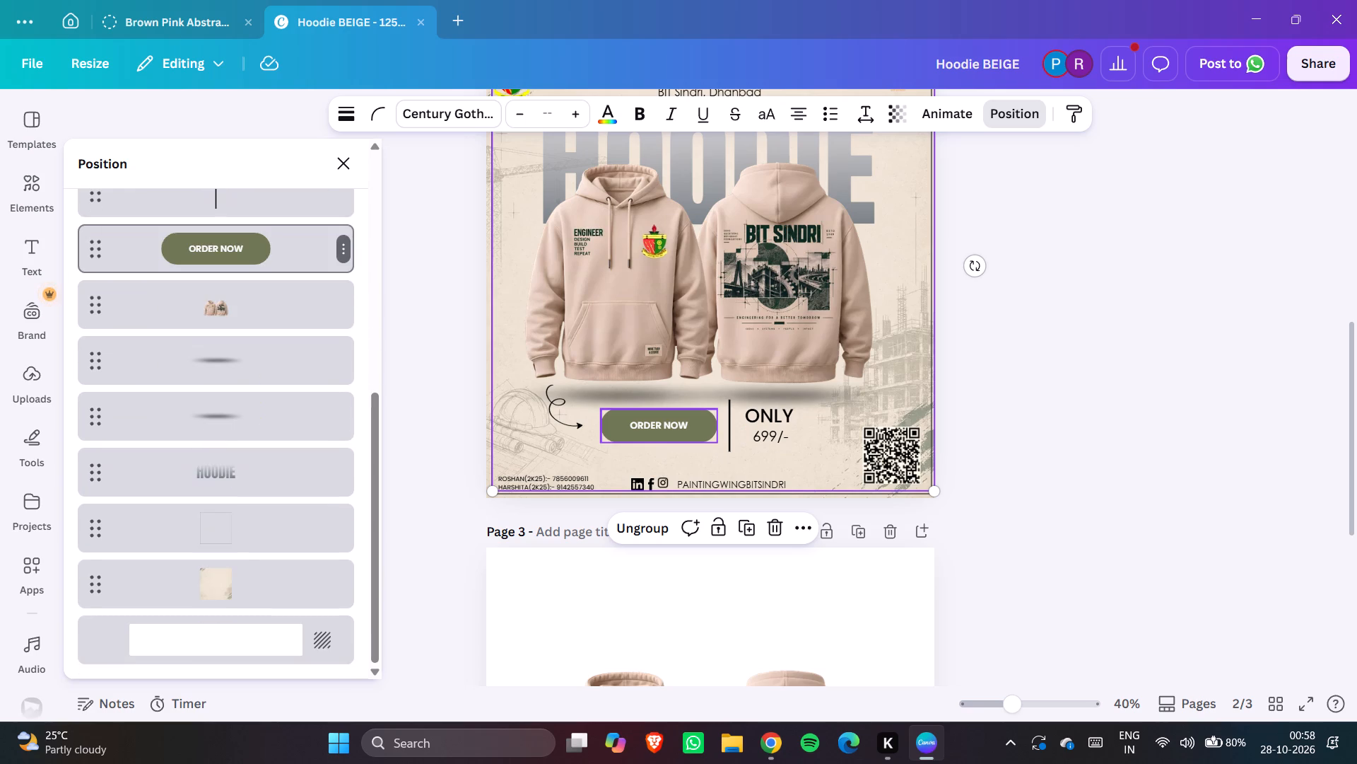
scroll(254, 450, "up", 4)
left_click(342, 174)
left_click(302, 329)
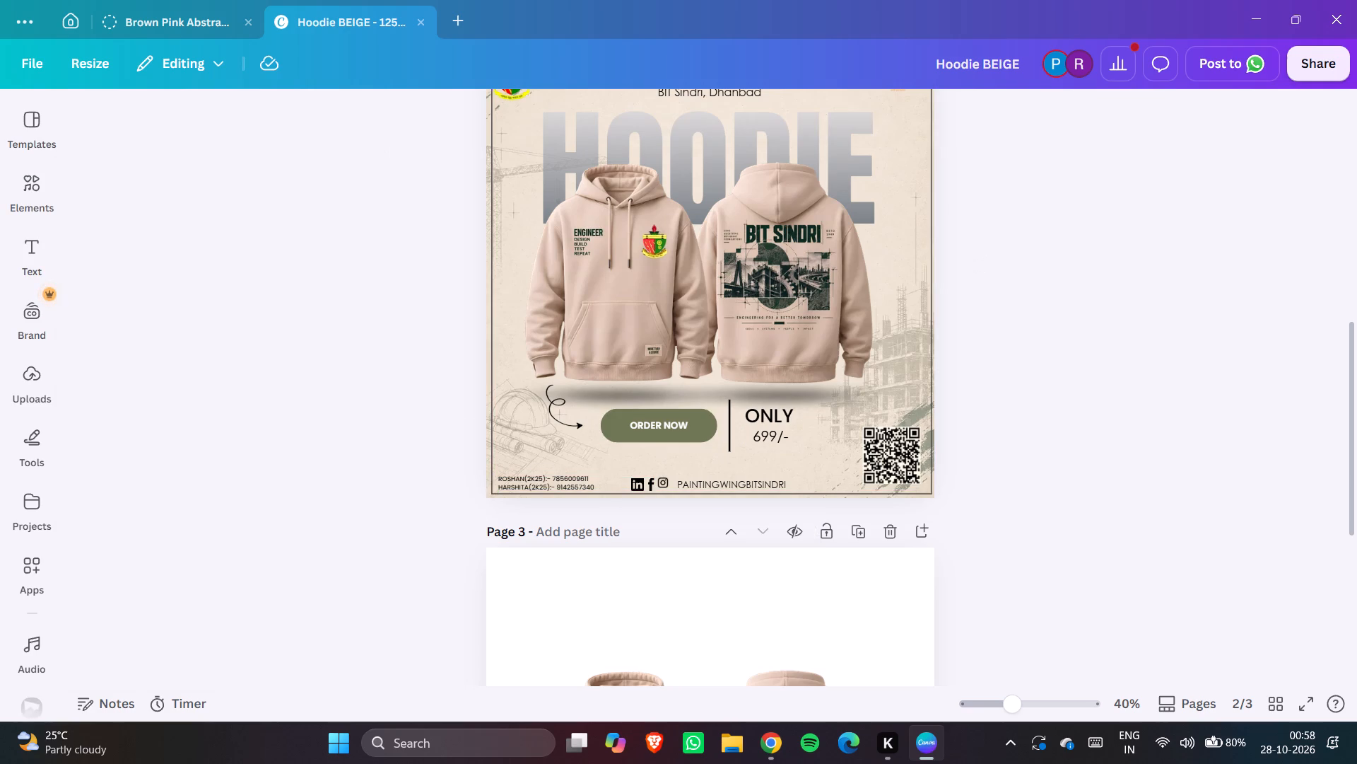
Look through the uploaded images in the Hoodie BEIGE design for usable material.
left_click(37, 380)
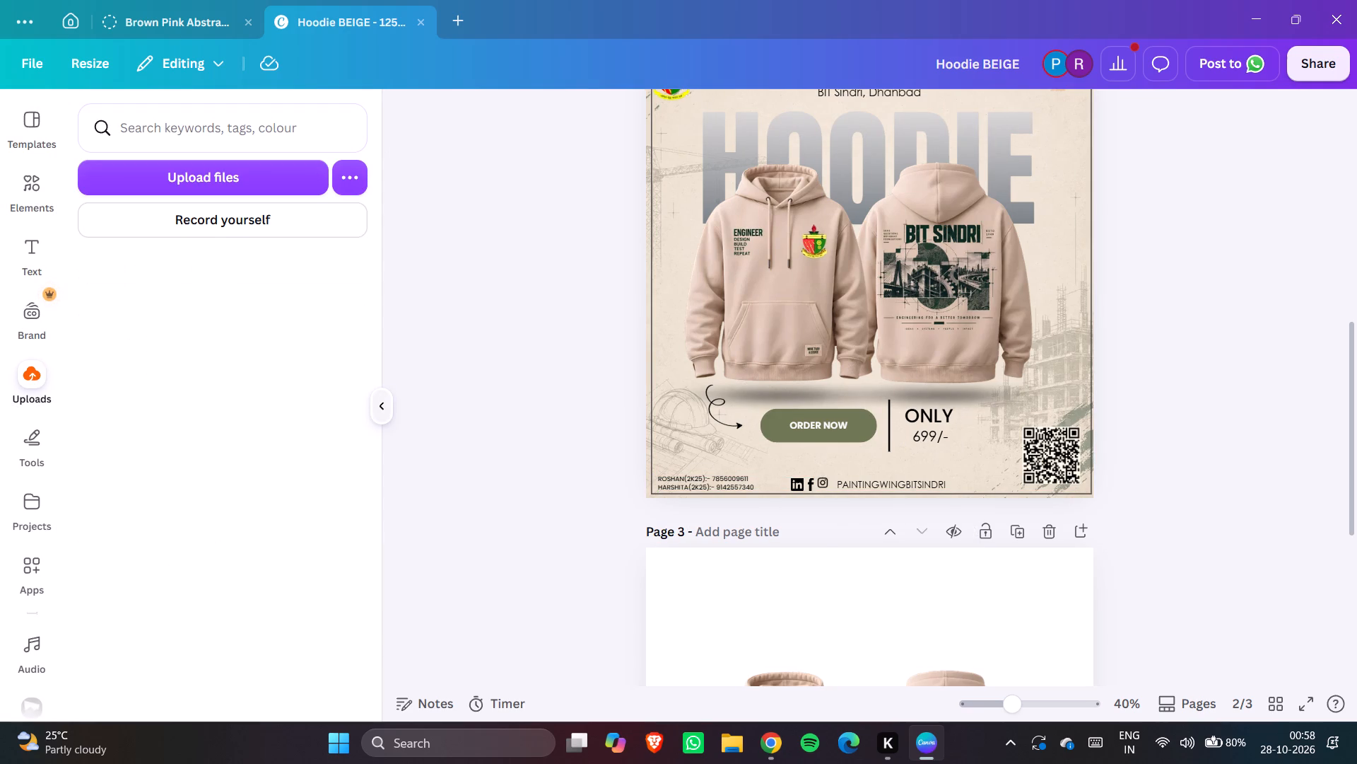
scroll(194, 449, "down", 2)
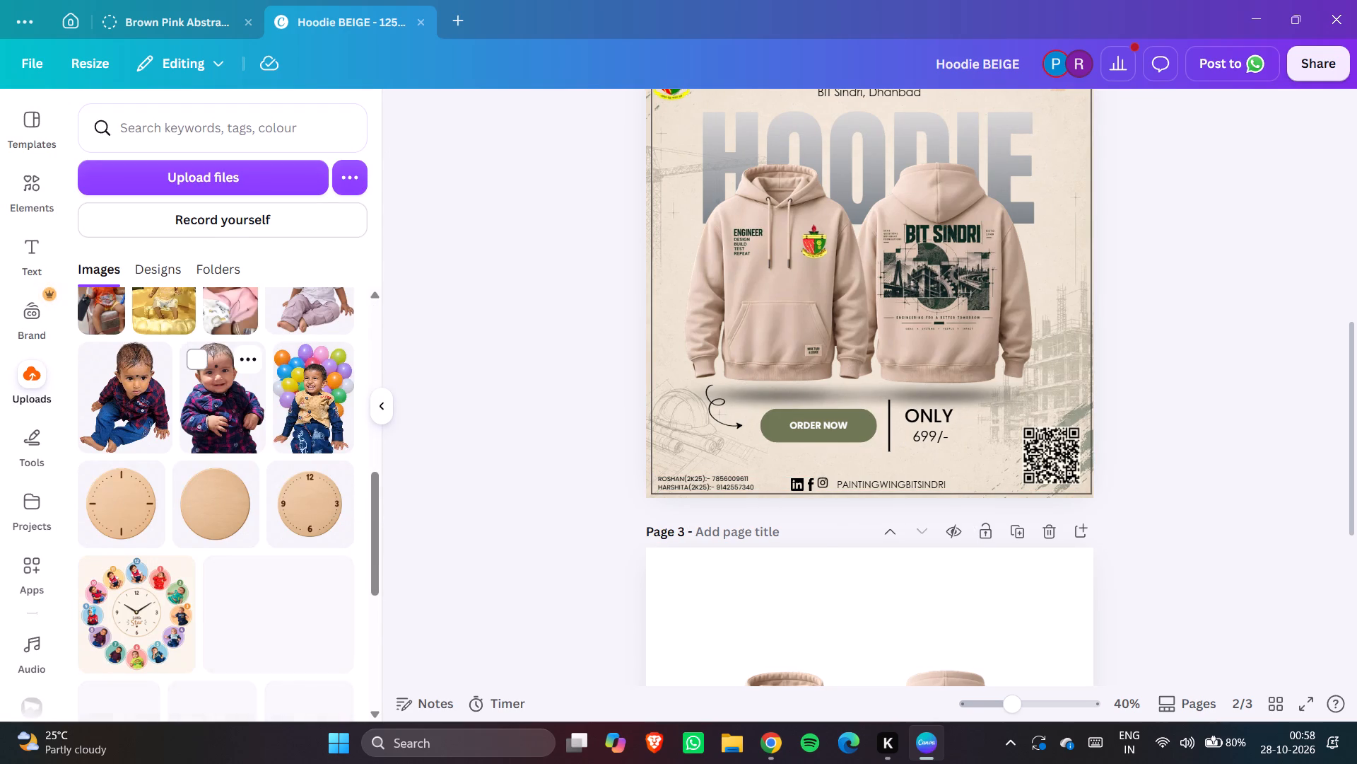
scroll(194, 449, "down", 1)
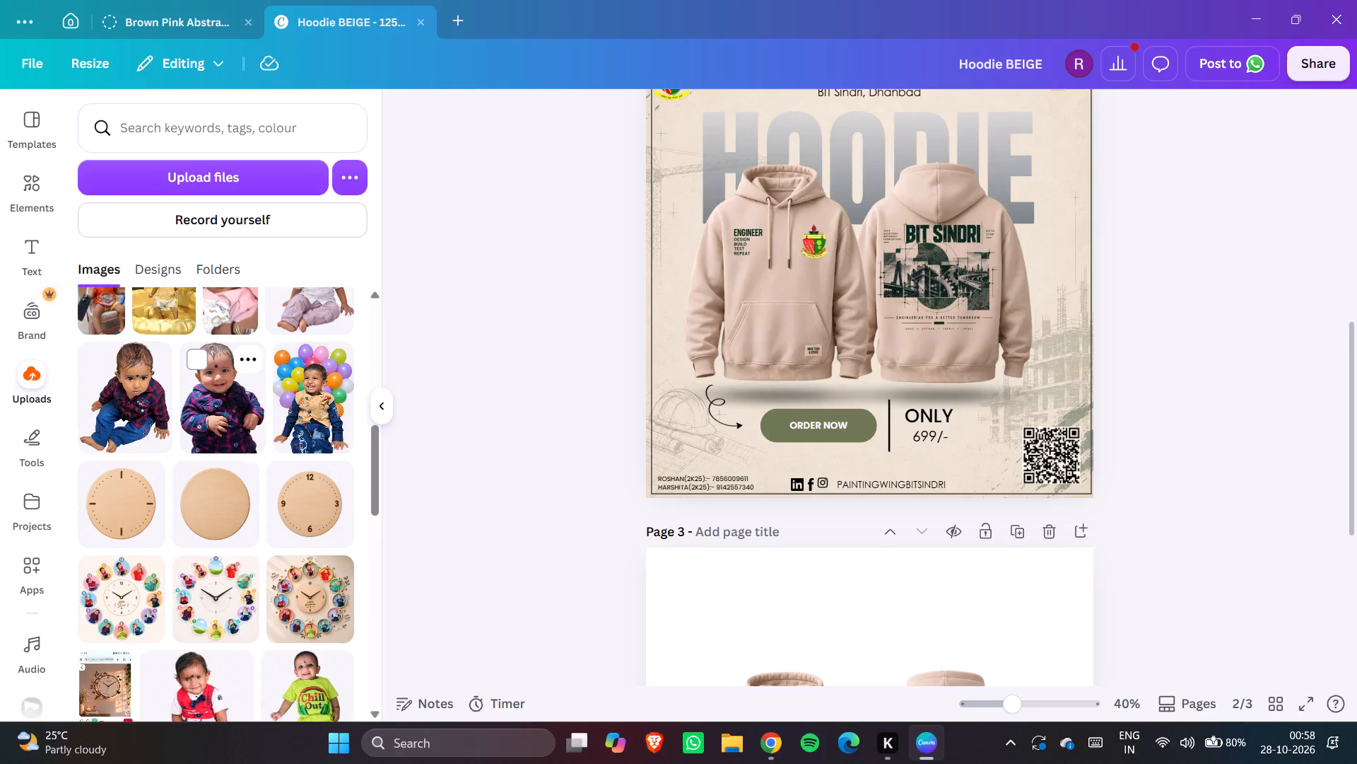
scroll(194, 449, "down", 3)
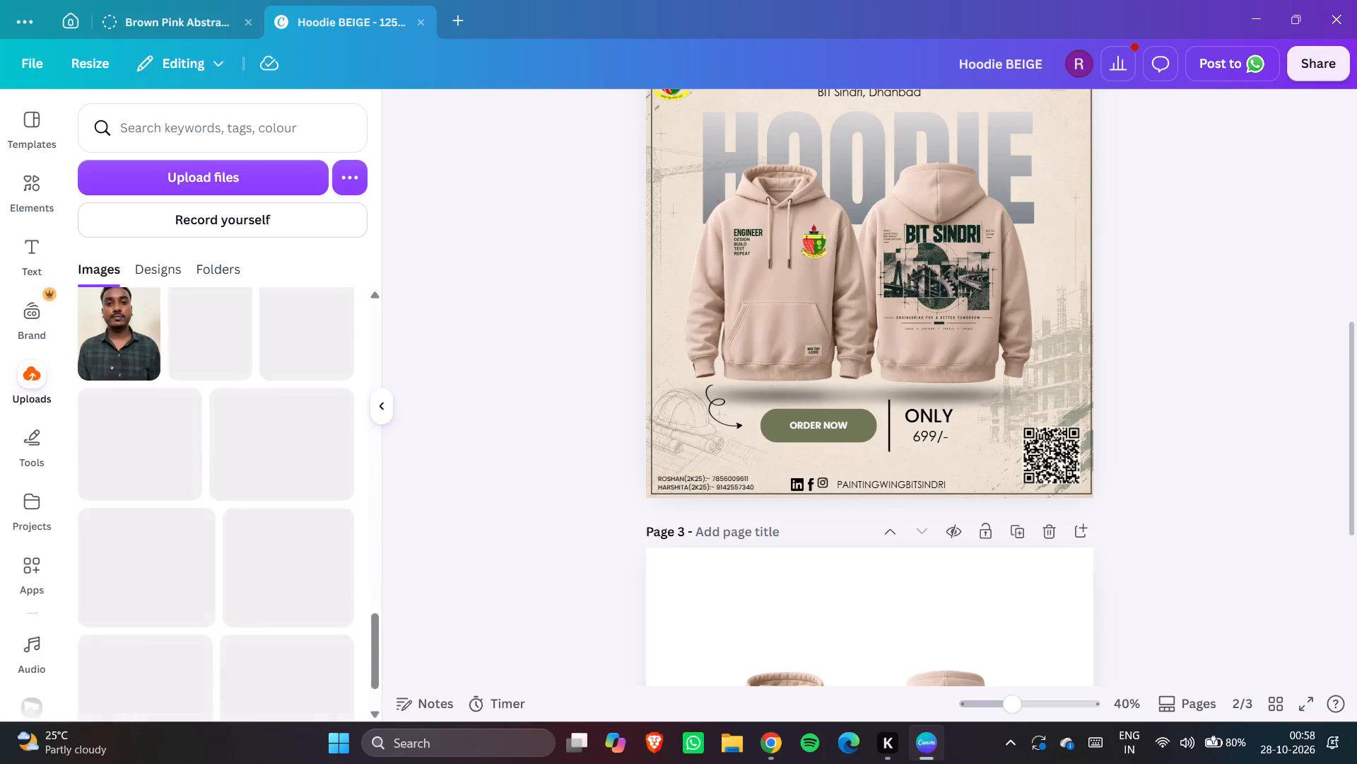
scroll(194, 449, "down", 4)
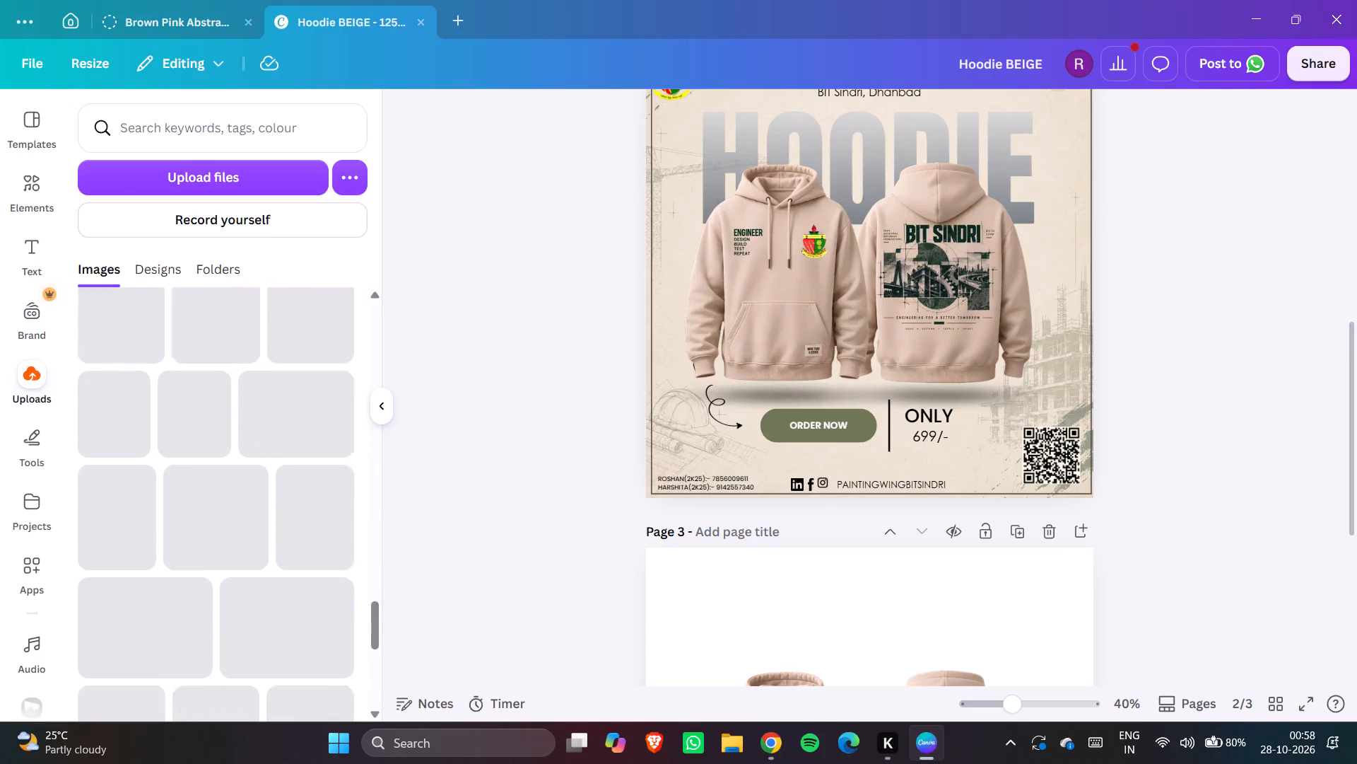
scroll(194, 449, "down", 1)
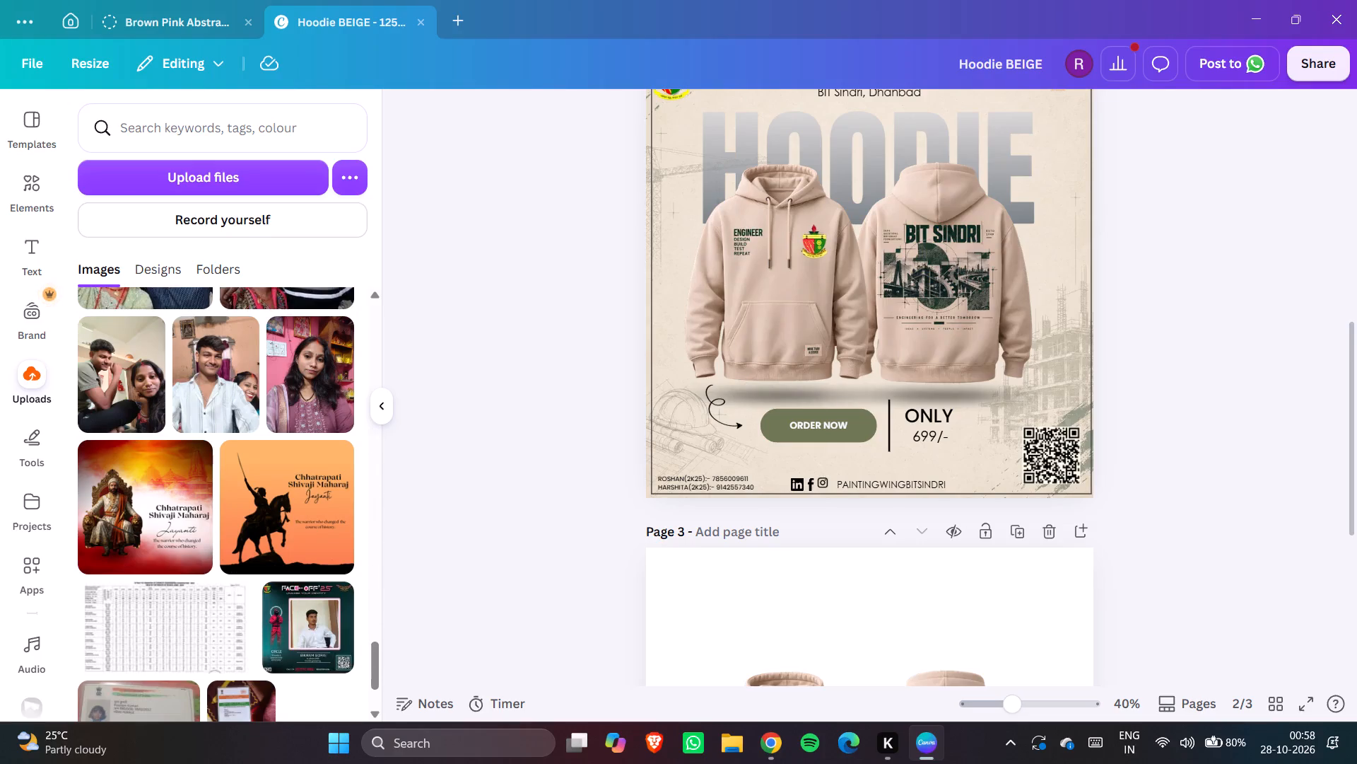
left_click(382, 417)
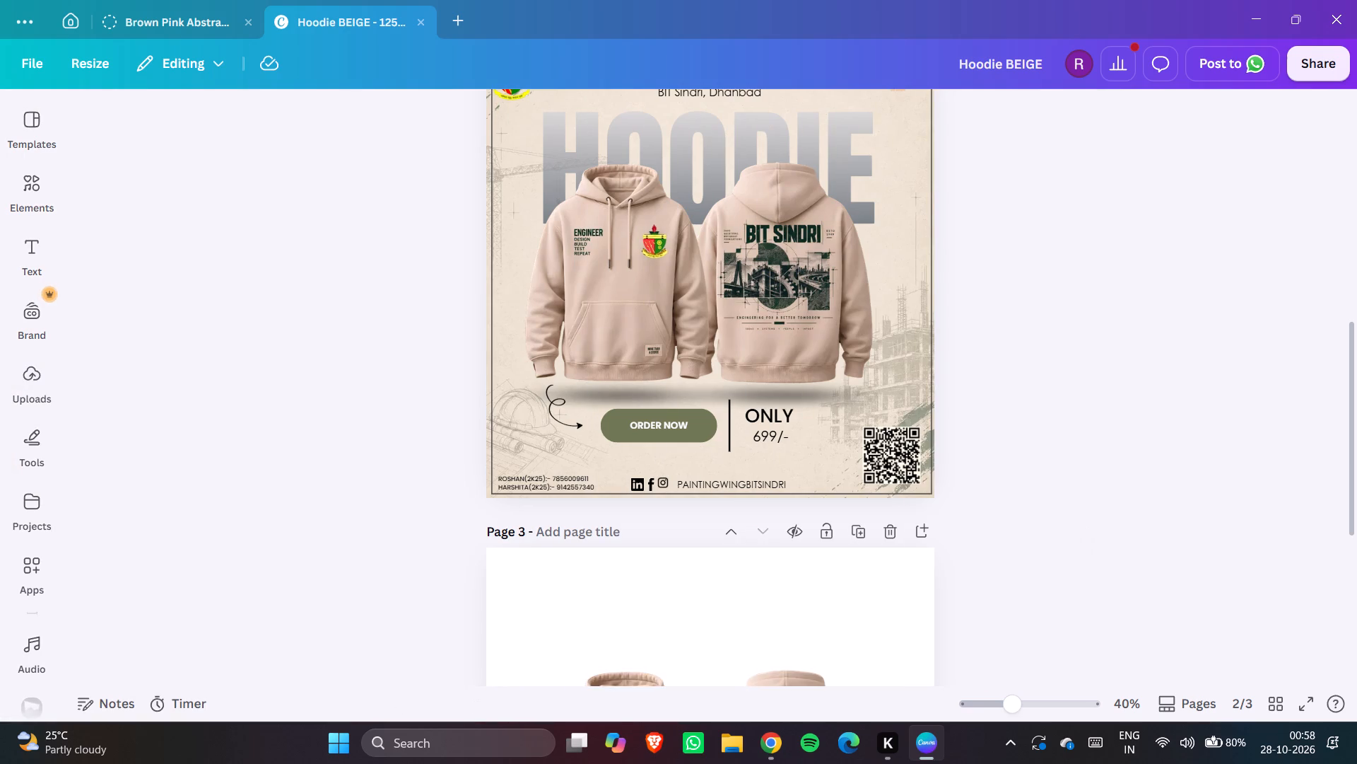
Return to the home page and go to its top, leaving the Hoodie BEIGE design open.
left_click(37, 69)
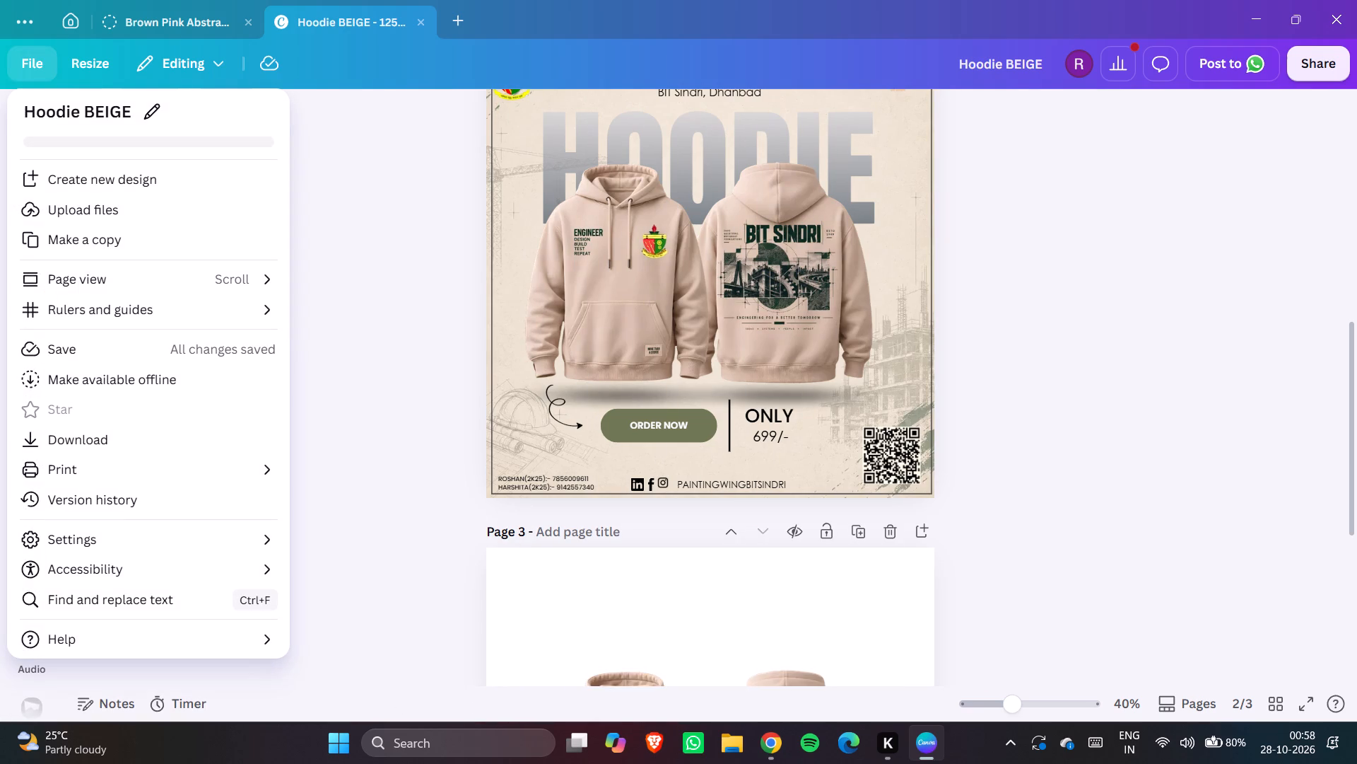
left_click(83, 29)
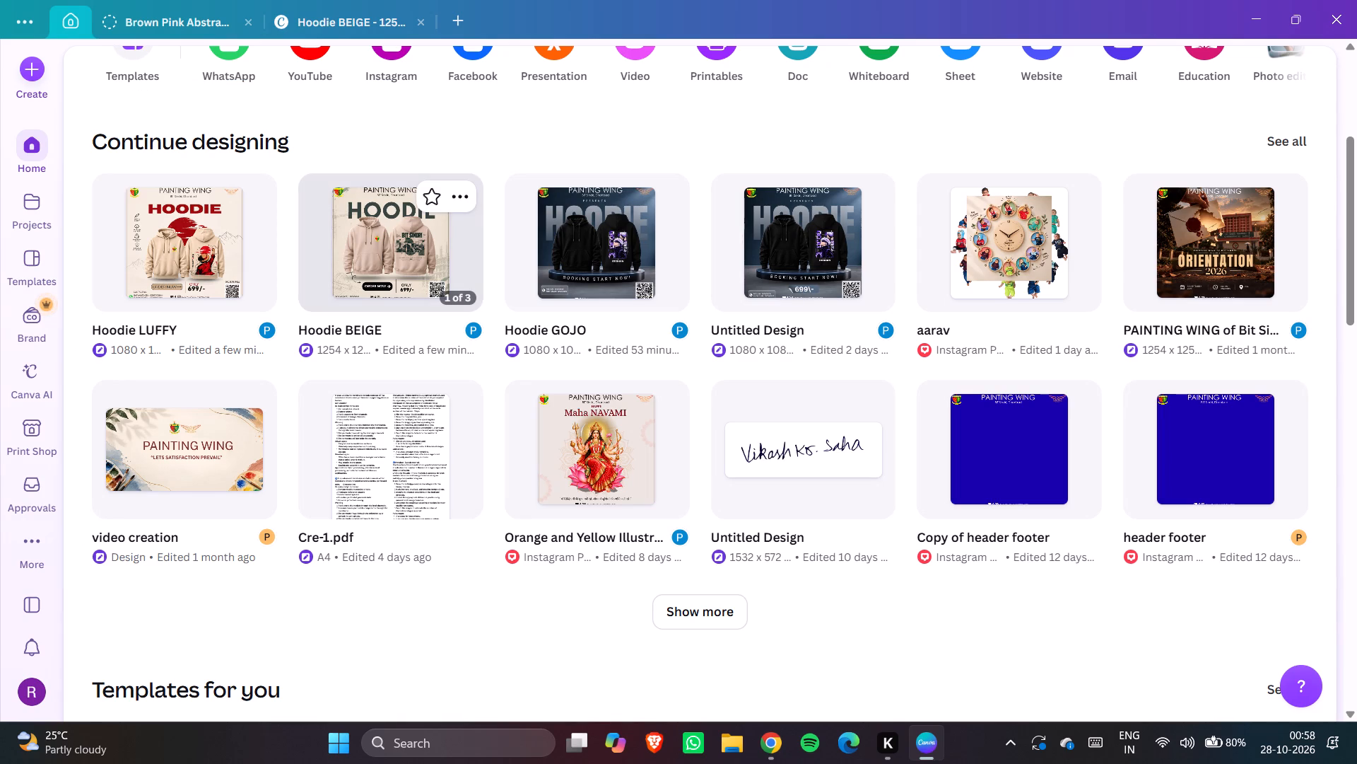
scroll(409, 293, "up", 4)
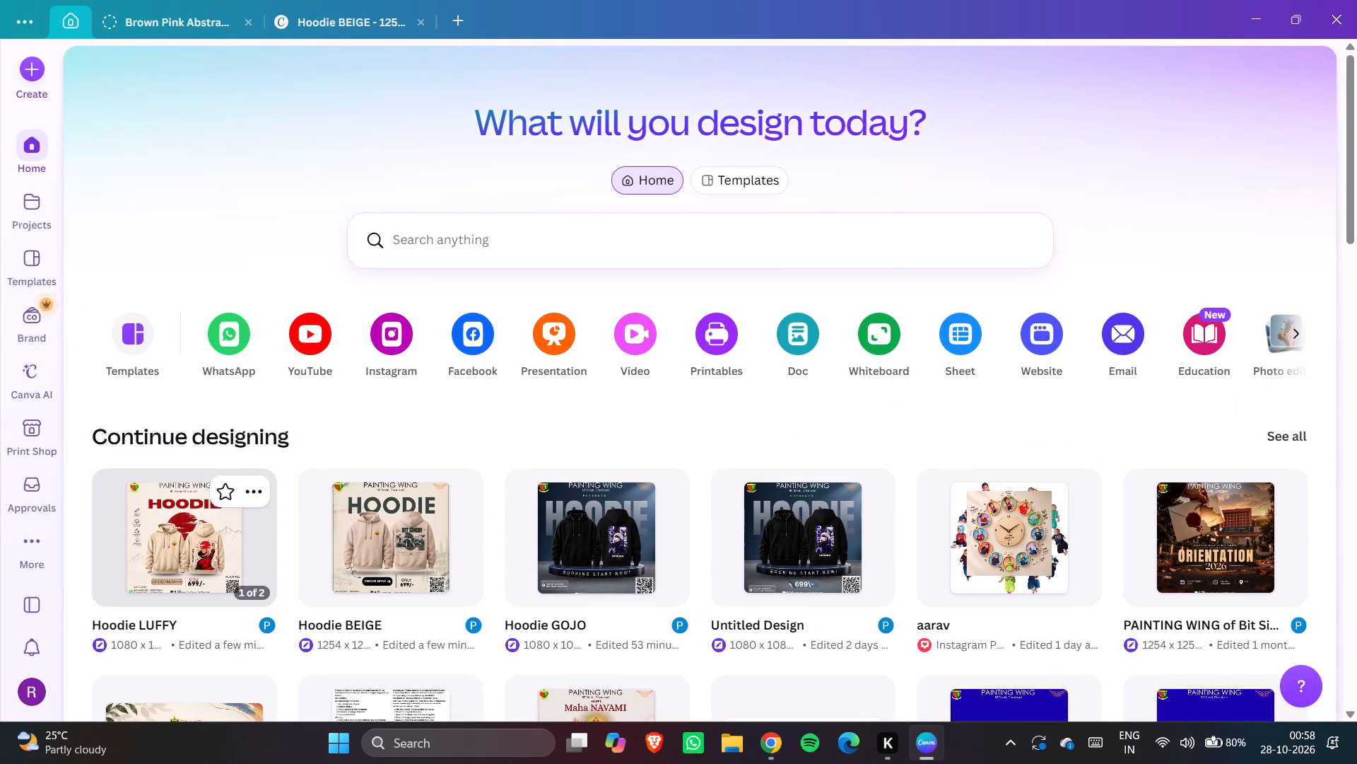
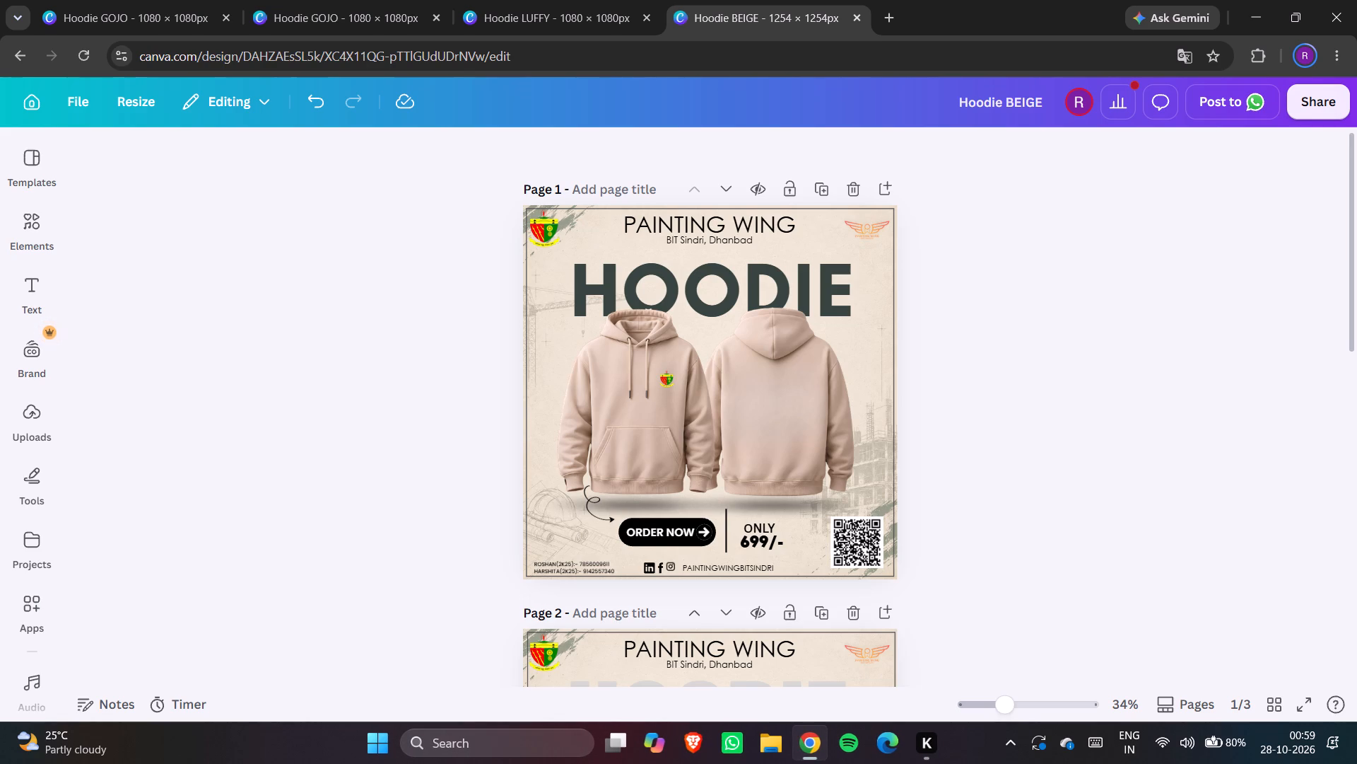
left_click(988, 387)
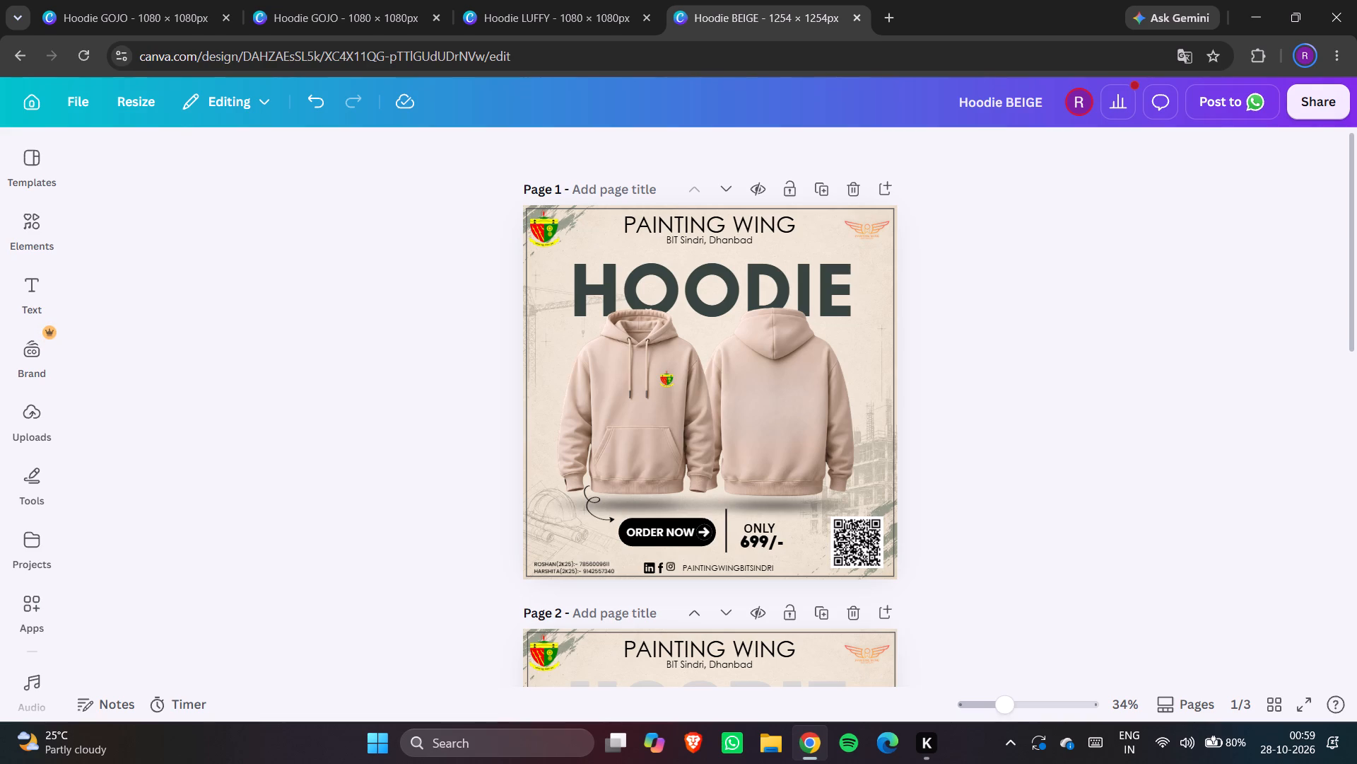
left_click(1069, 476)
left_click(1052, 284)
Review the Hoodie LUFFY poster and both pages of the open Hoodie GOJO design for comparison.
left_click(582, 0)
left_click(951, 277)
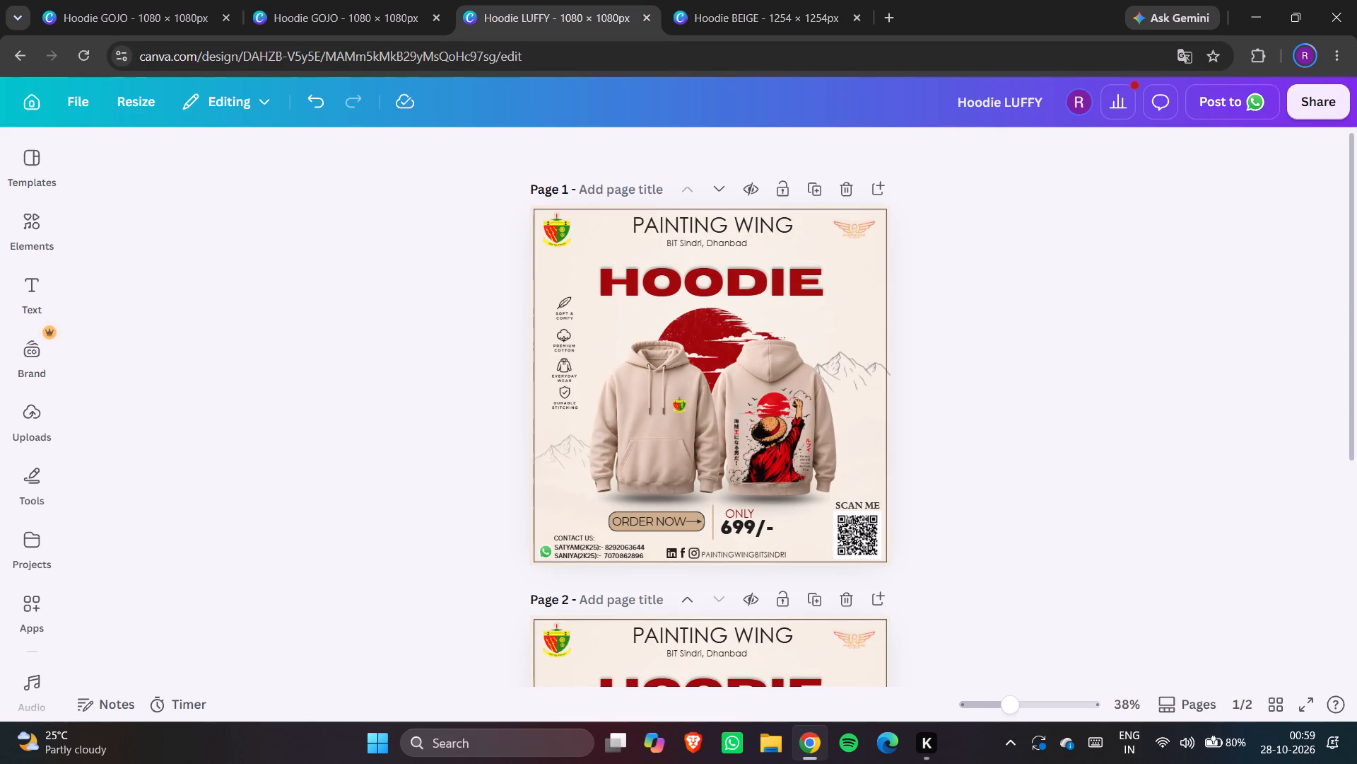
left_click(378, 11)
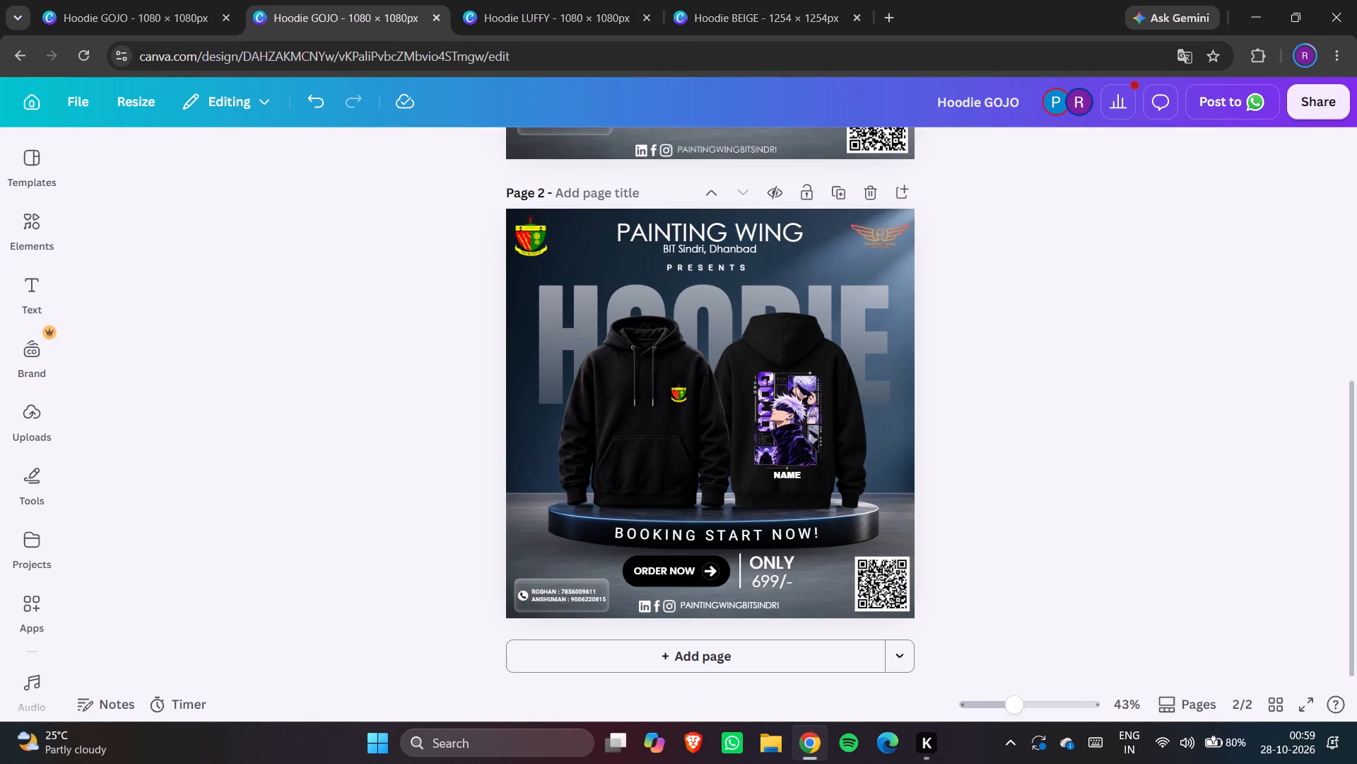
left_click(1046, 349)
left_click(1043, 340)
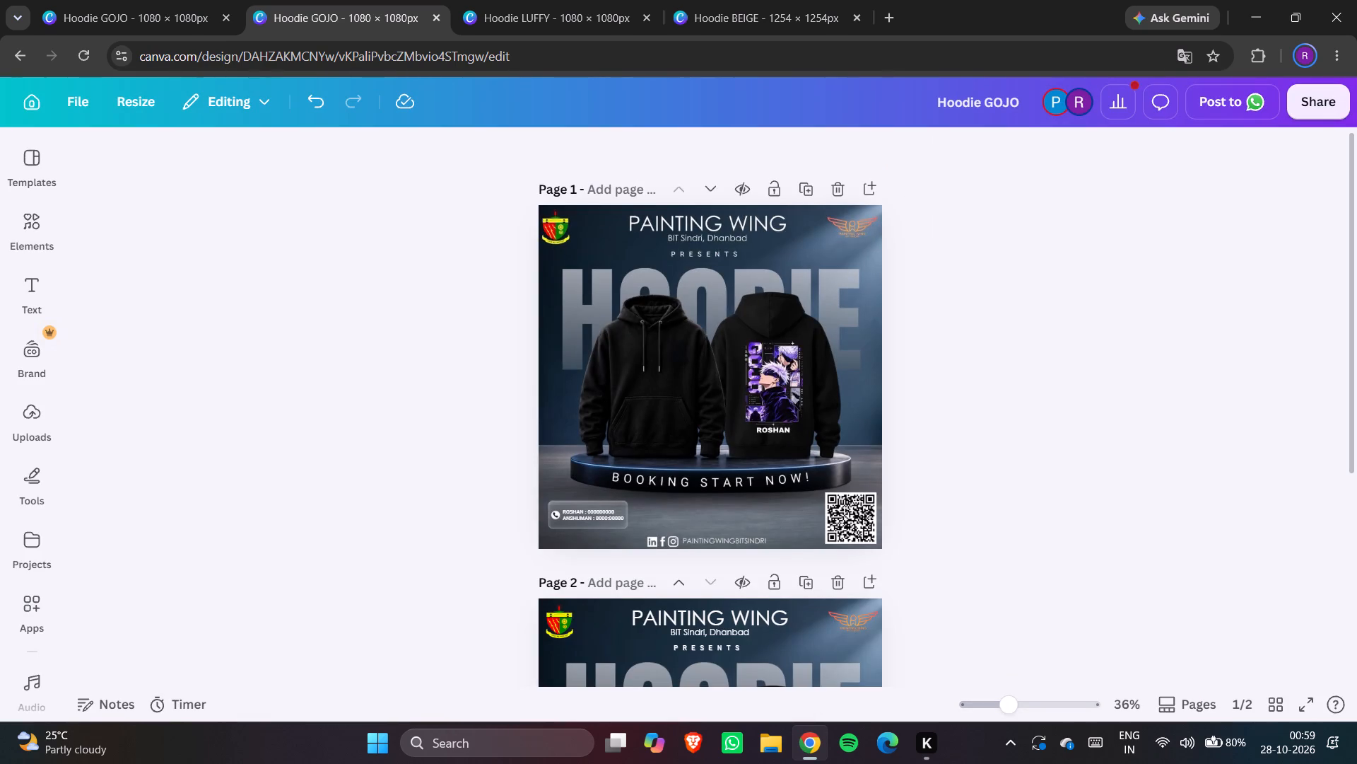
scroll(1093, 463, "down", 4)
scroll(1093, 463, "up", 4)
scroll(1093, 463, "down", 3)
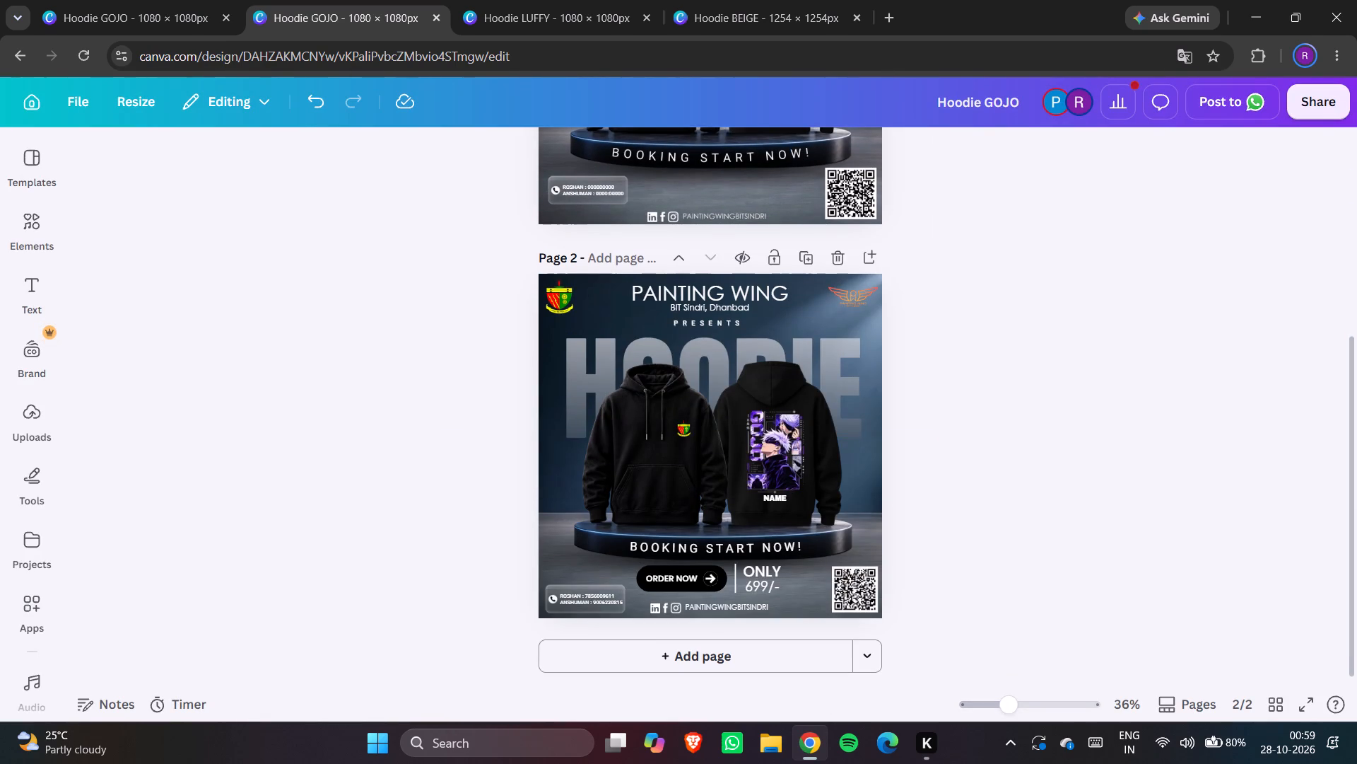
left_click(941, 352)
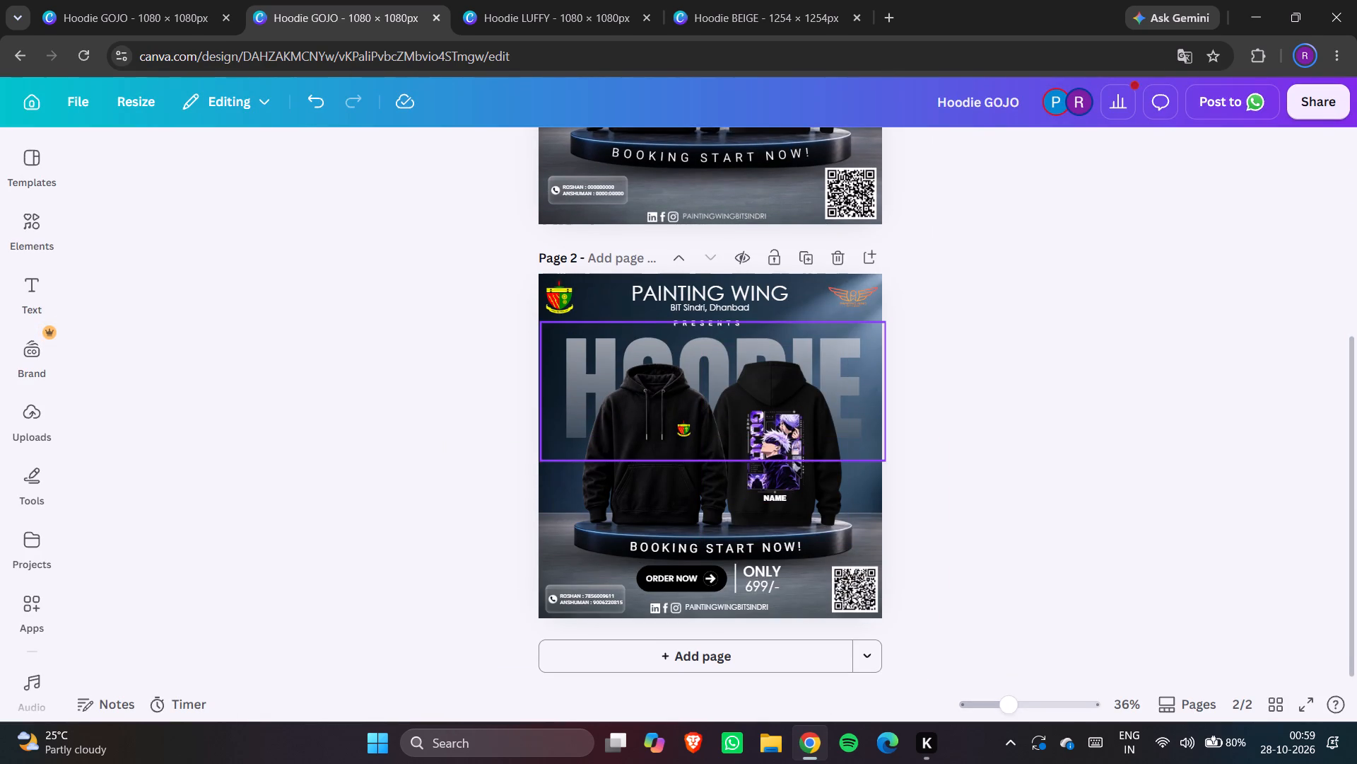
Return to the Hoodie BEIGE design and look through its three pages, coming back to the poster on page 2.
left_click(806, 0)
left_click(1091, 397)
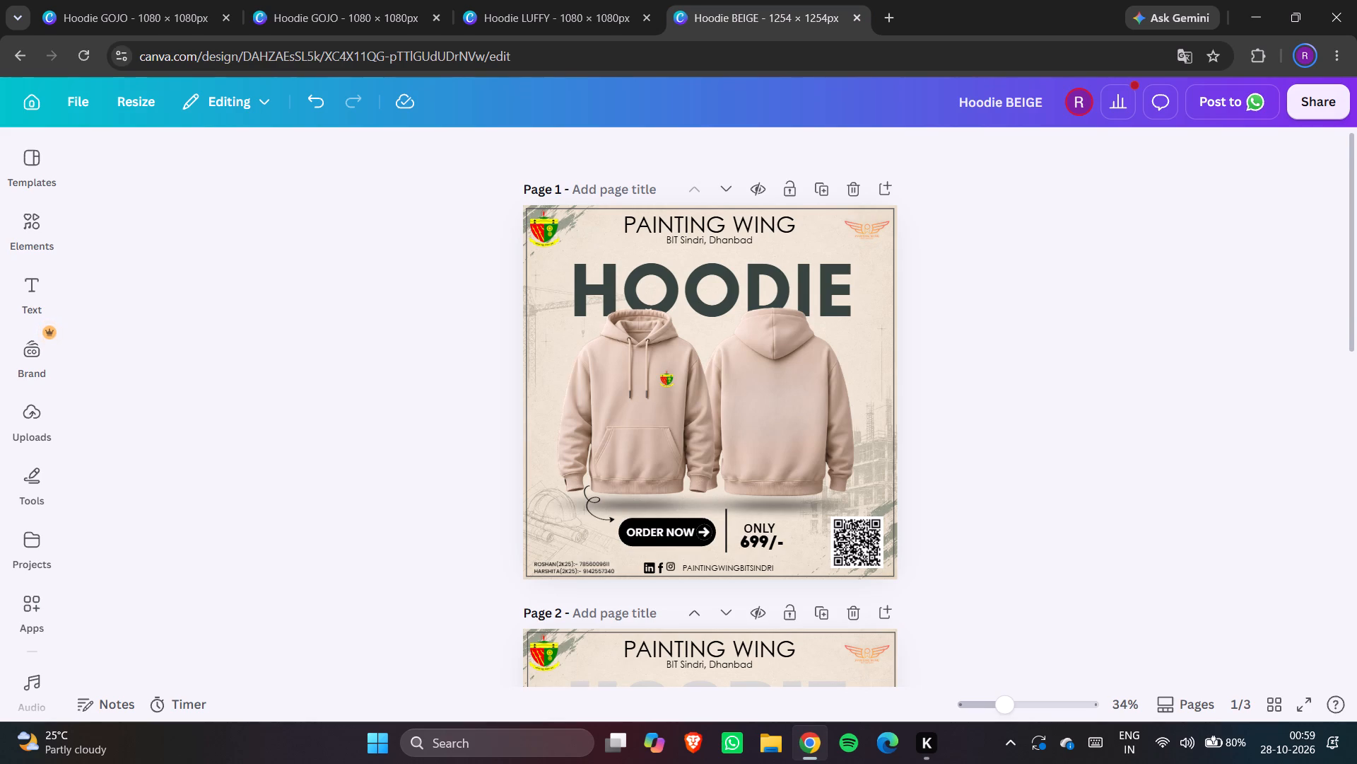
scroll(1091, 401, "down", 1)
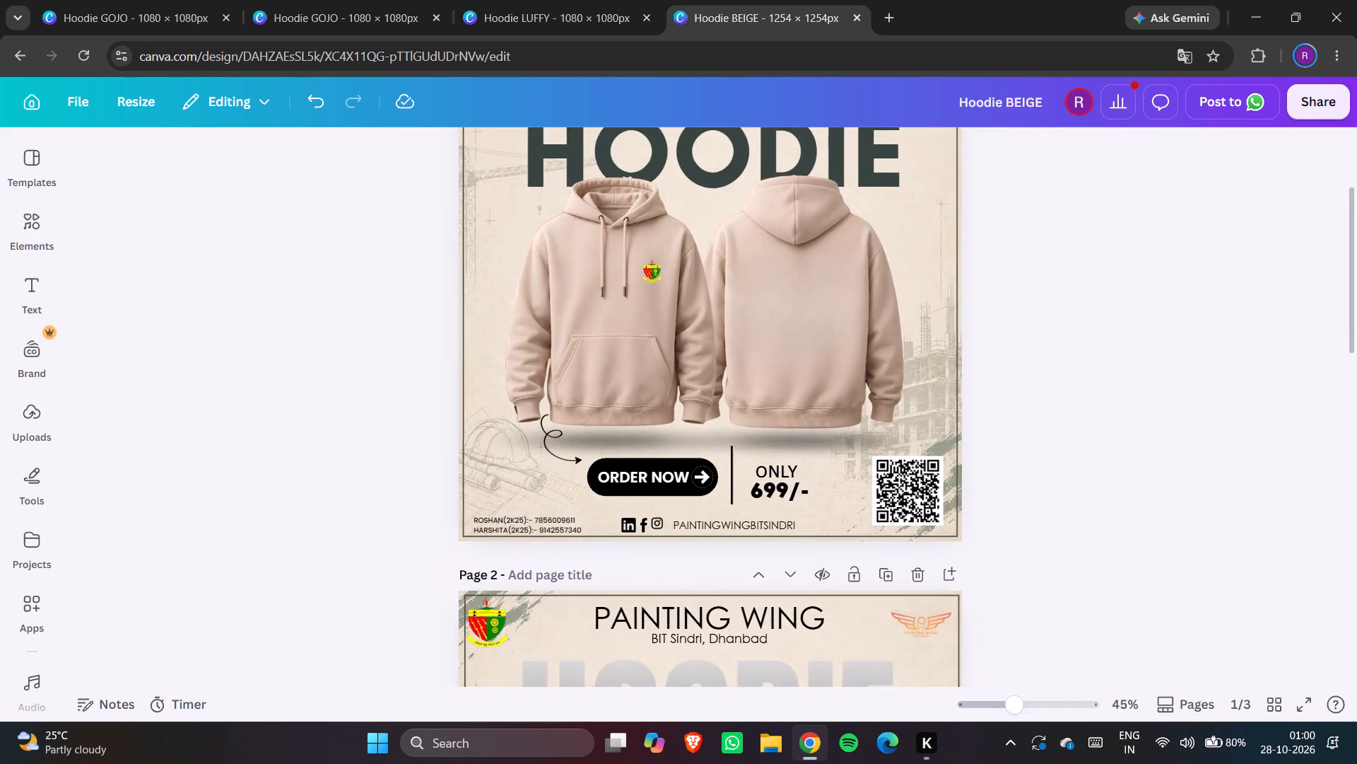
scroll(1091, 401, "down", 6)
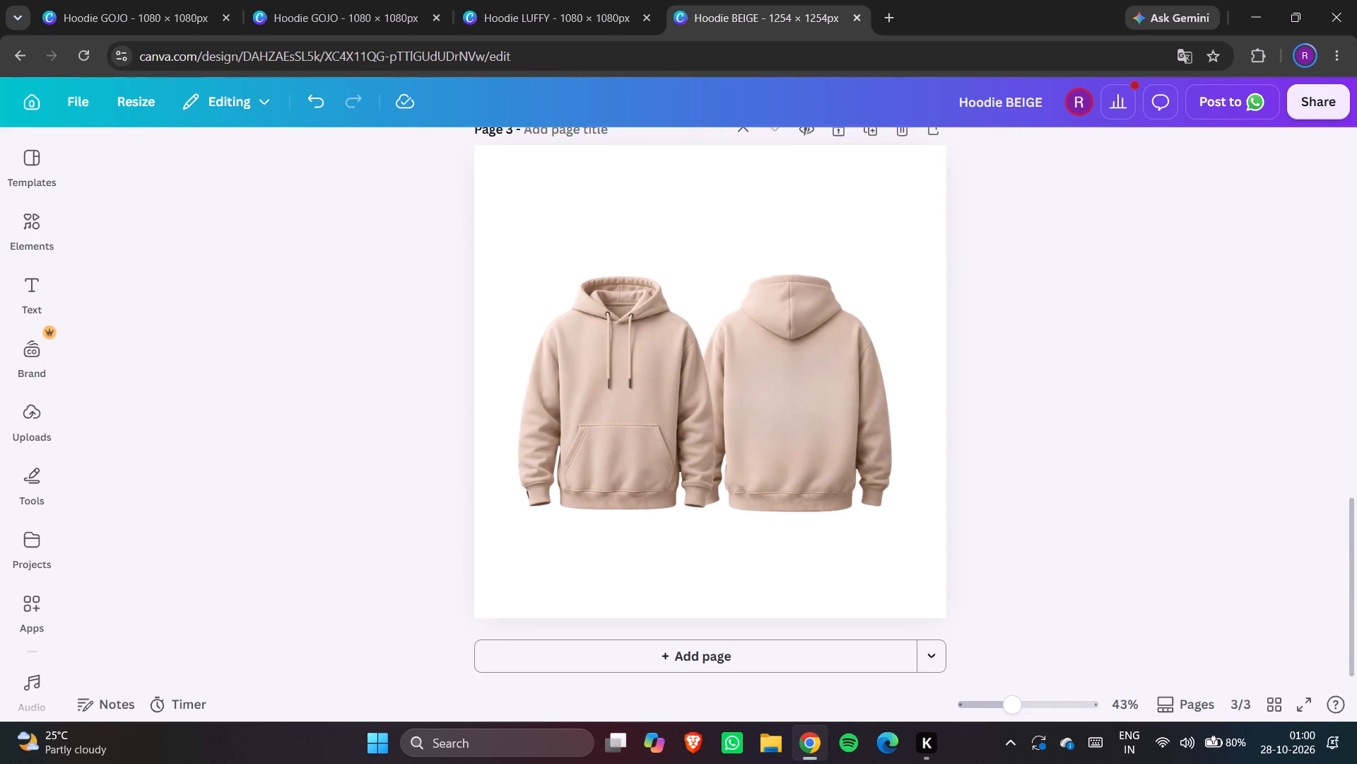
scroll(1091, 401, "up", 5)
scroll(1091, 401, "down", 4)
scroll(1091, 401, "up", 1)
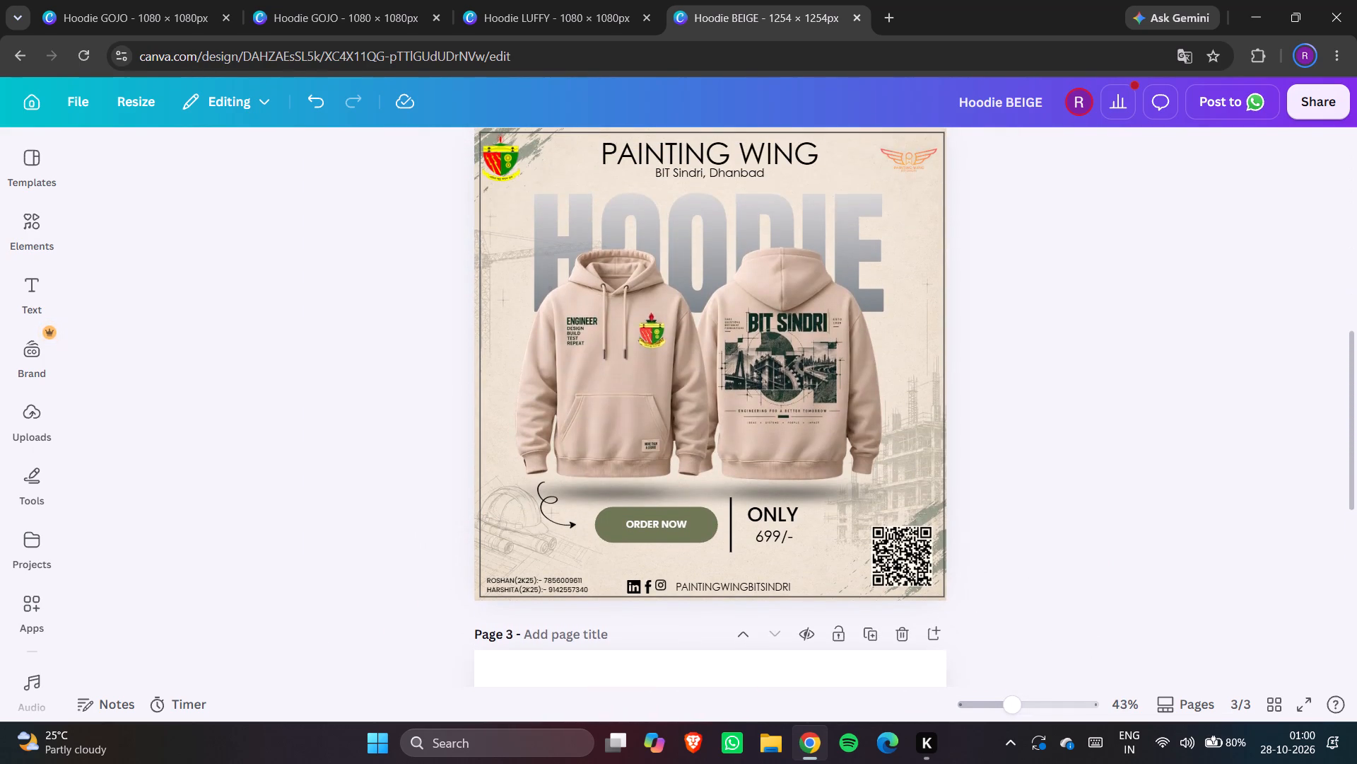
Check the uploaded images in the Hoodie BEIGE design once more, leaving the canvas unobstructed when done.
left_click(146, 306)
left_click(30, 413)
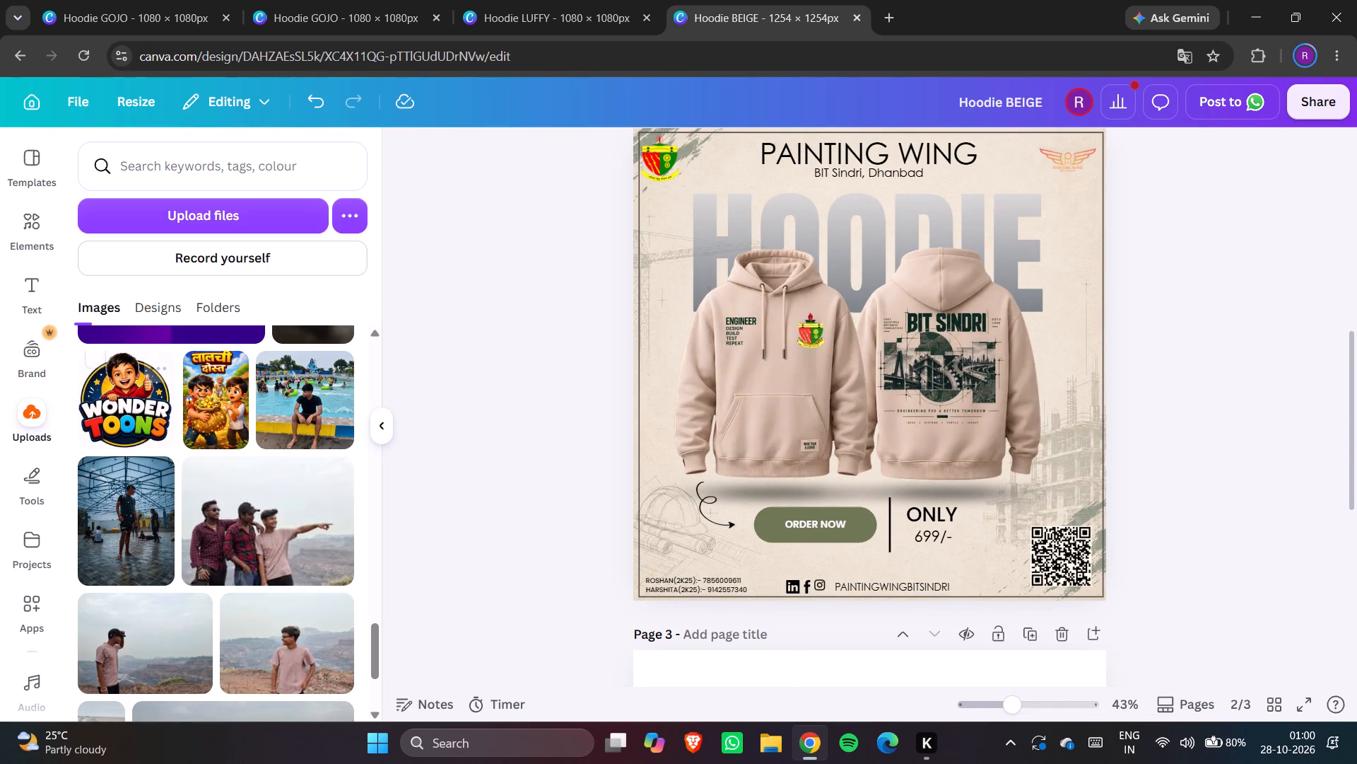
scroll(252, 432, "up", 4)
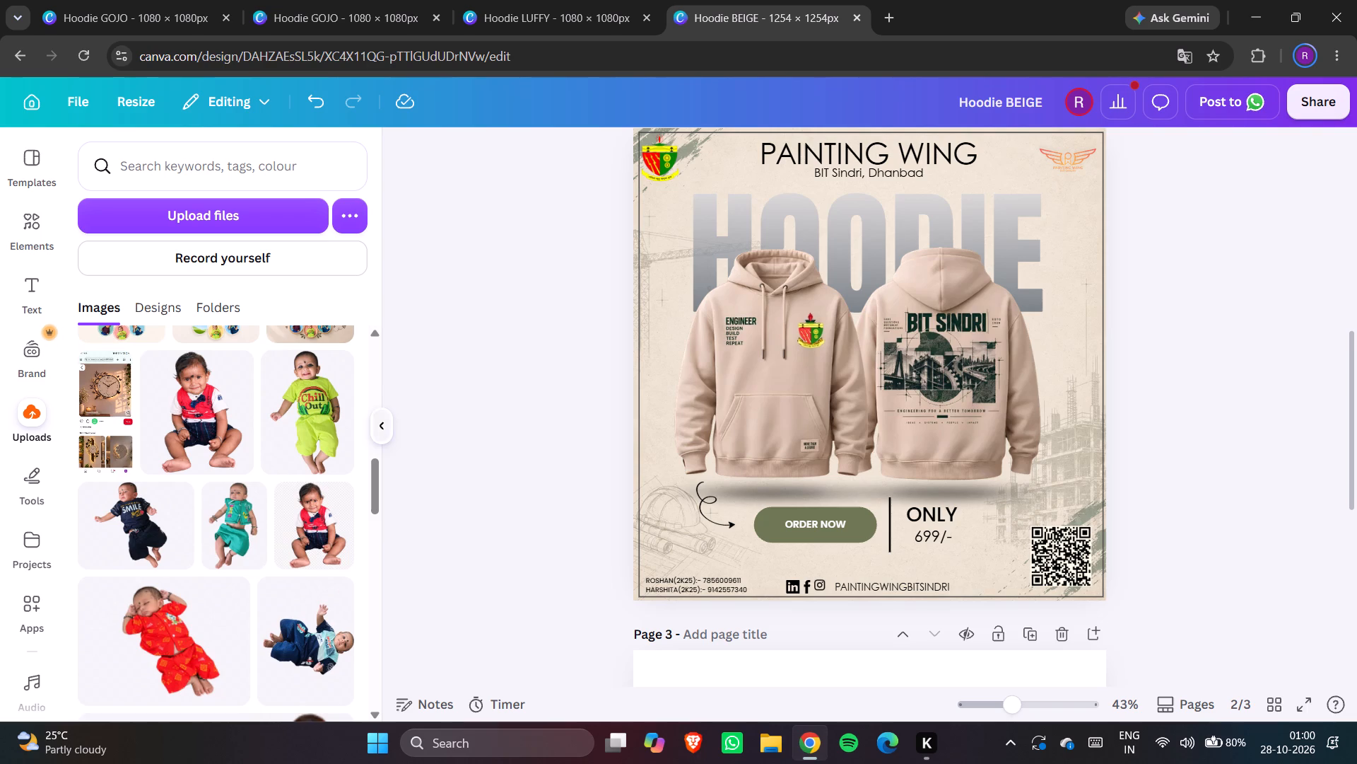
left_click(388, 431)
left_click(422, 303)
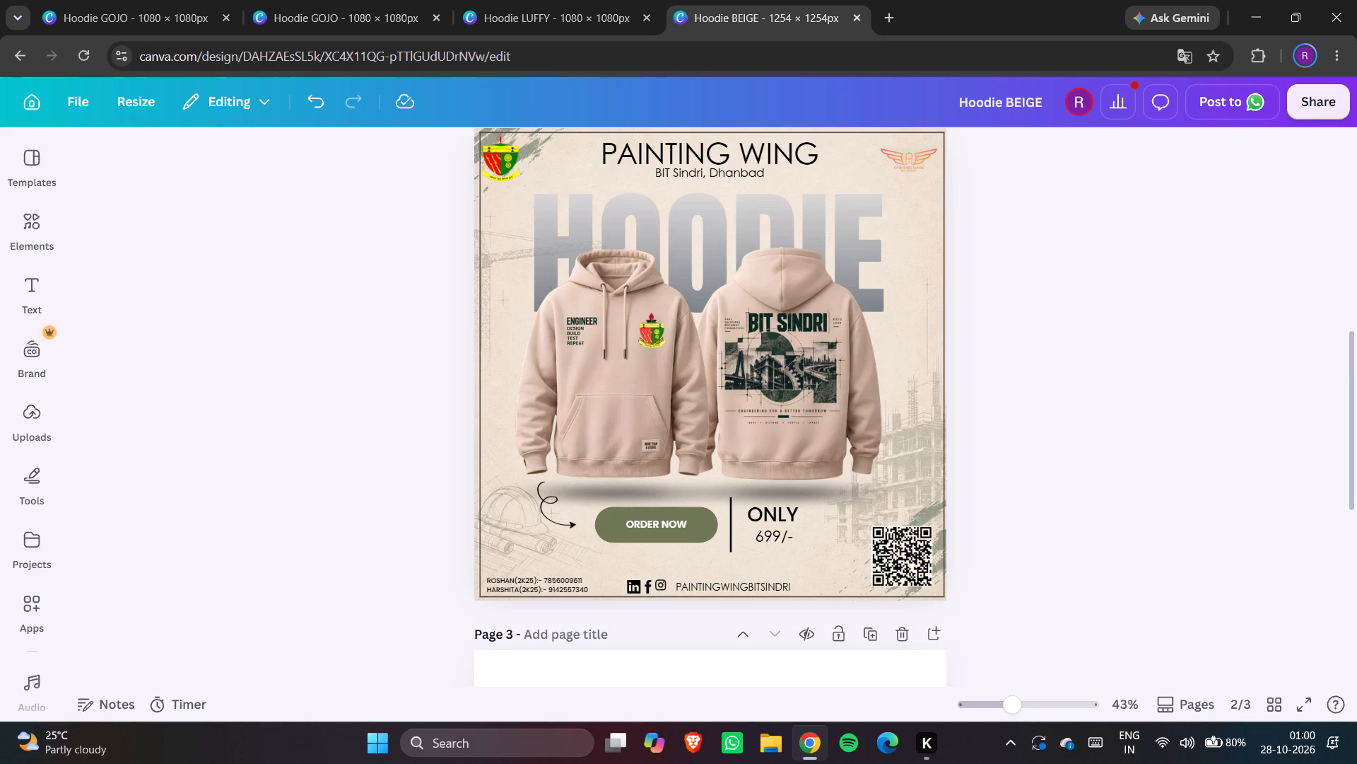
Examine the front and back hoodie artwork on page 2 close up.
scroll(748, 285, "left", 1)
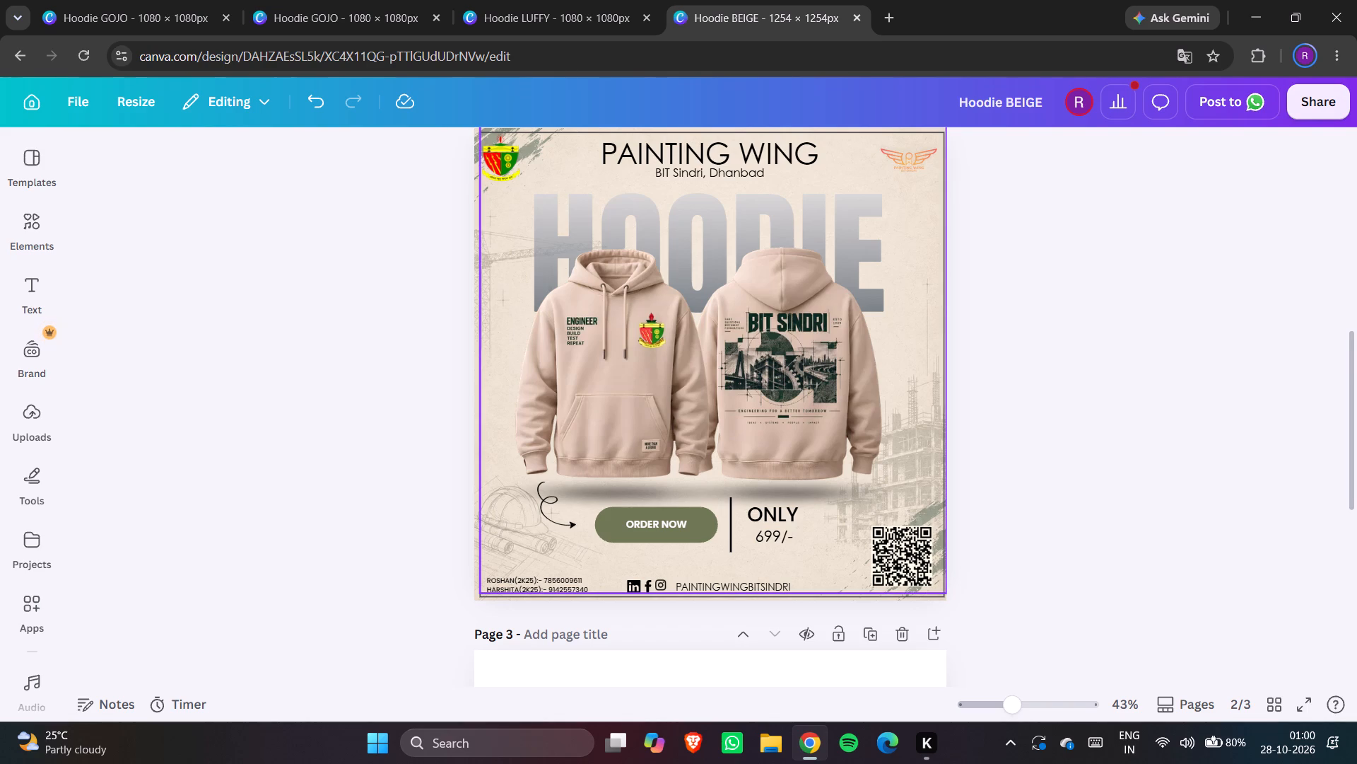
scroll(740, 288, "left", 2)
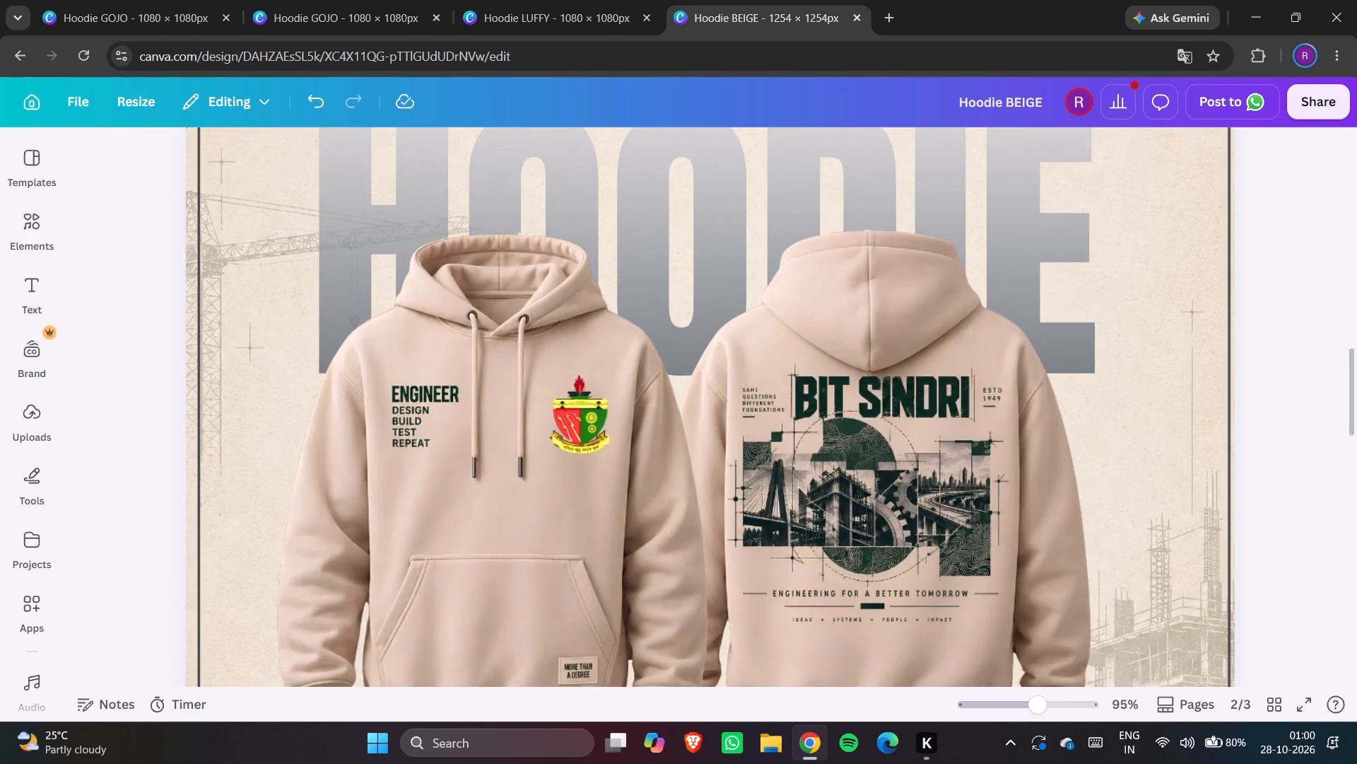
left_click(1286, 277)
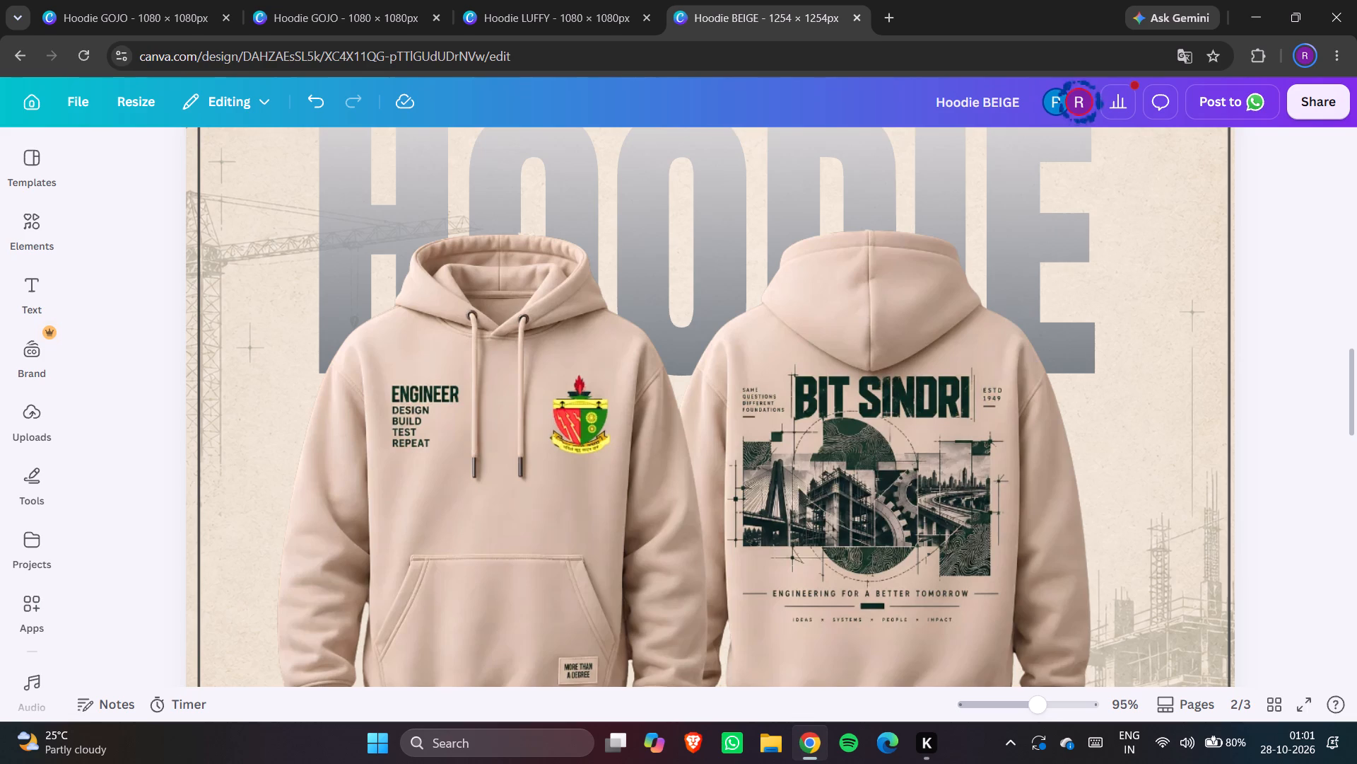
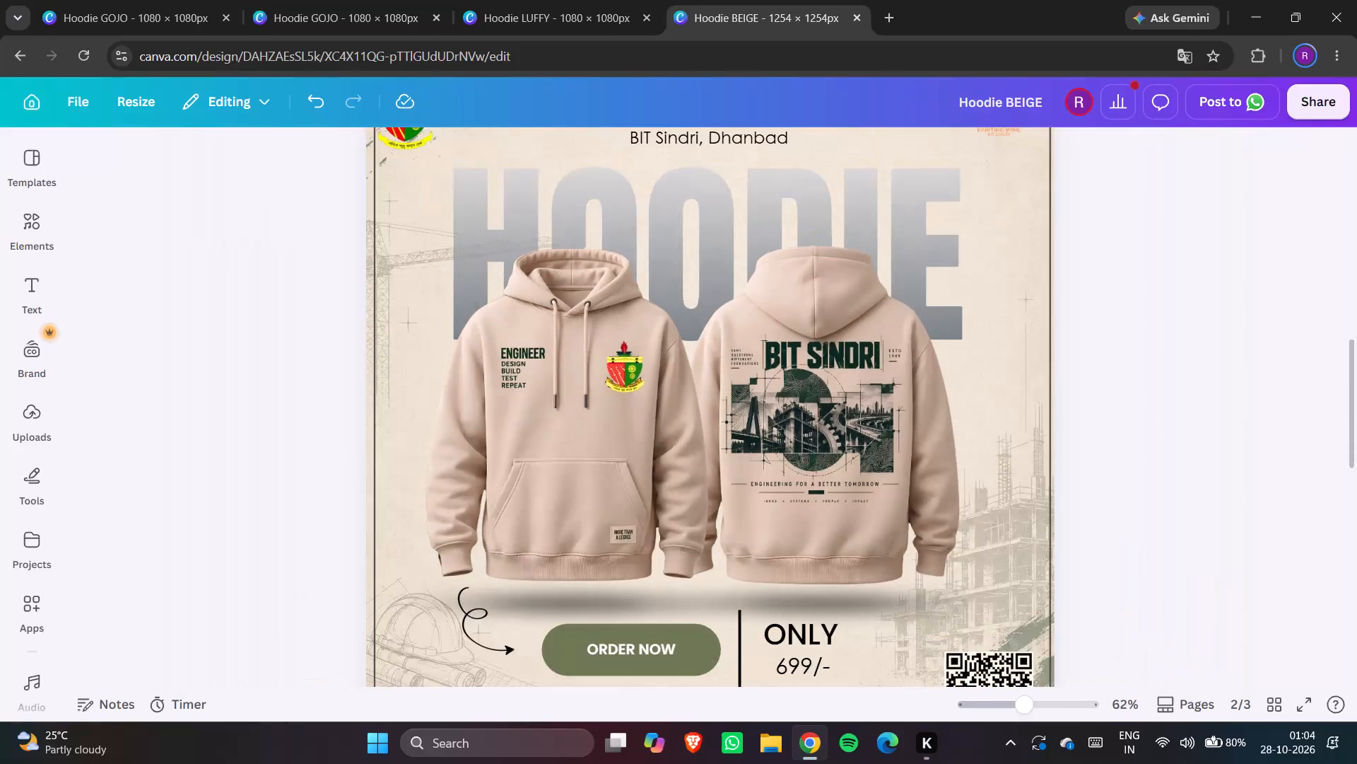
On page 1, undo the recent artwork and crest edits until the front hoodie's crest is back at its large size.
scroll(1286, 274, "up", 6)
scroll(1286, 274, "down", 1)
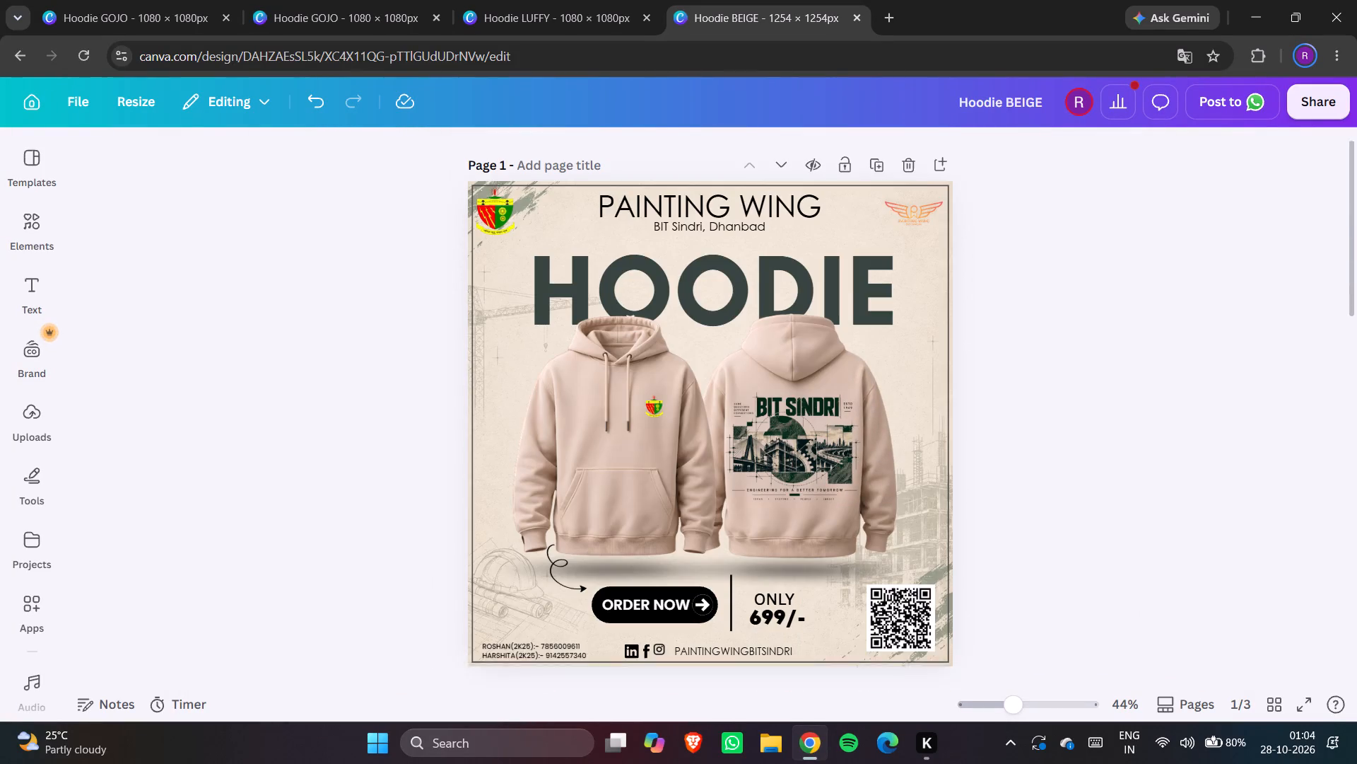
scroll(1286, 274, "down", 6)
scroll(1286, 274, "up", 5)
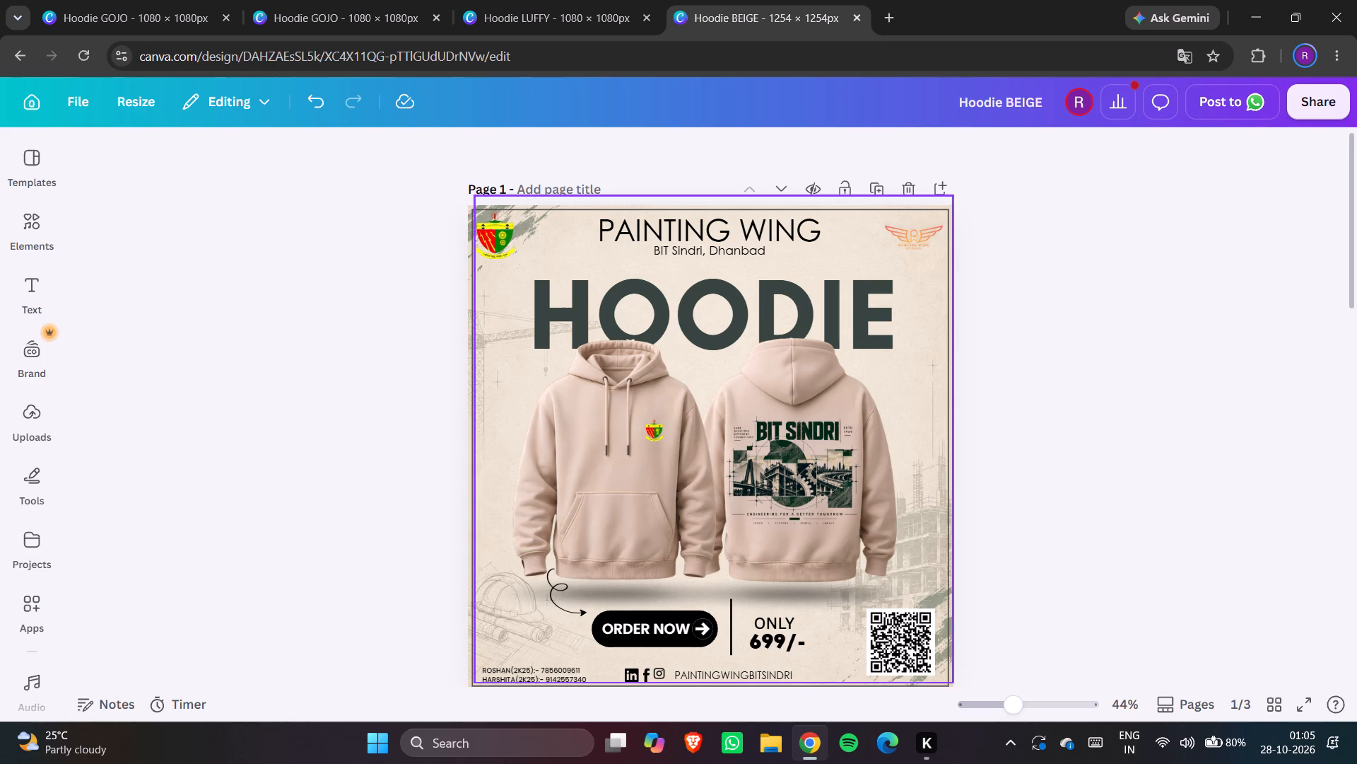
left_click(640, 405)
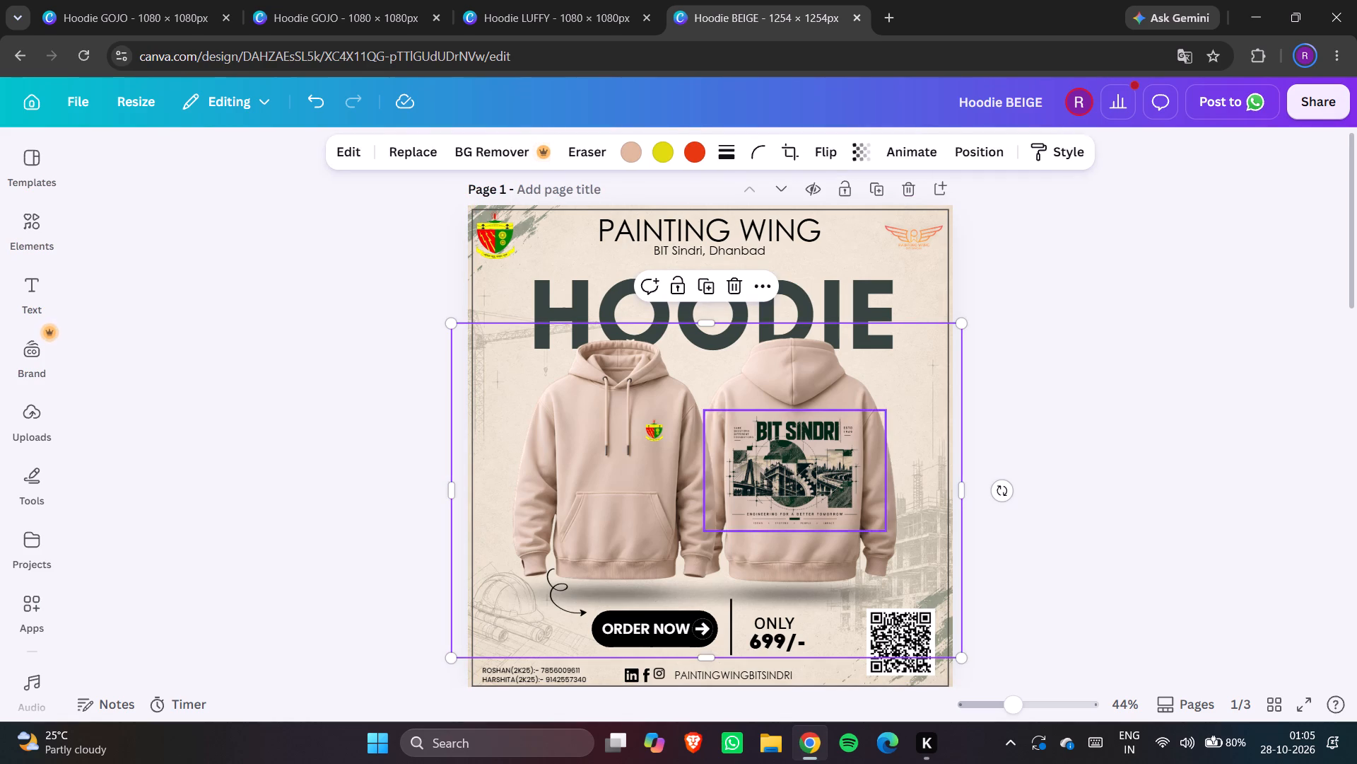
left_click(855, 482)
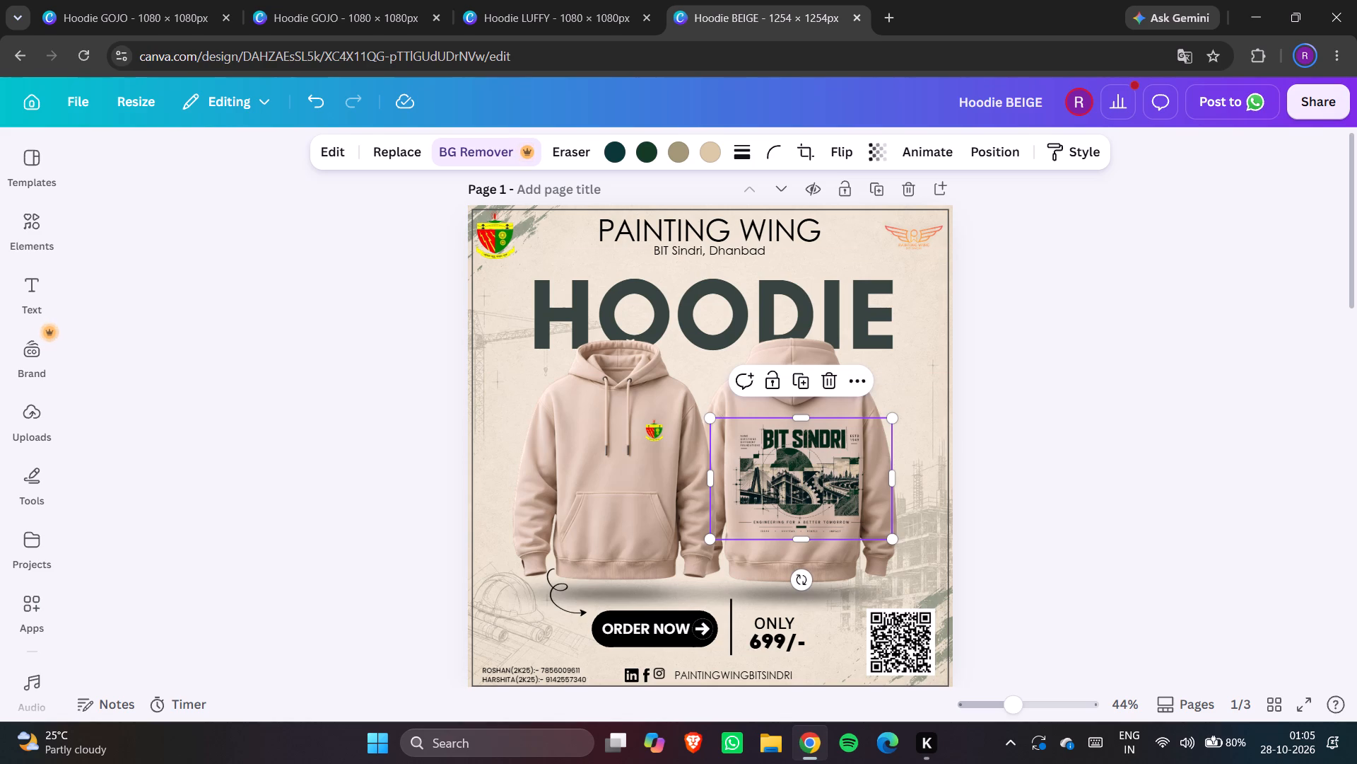
double_click(315, 96)
left_click(315, 96)
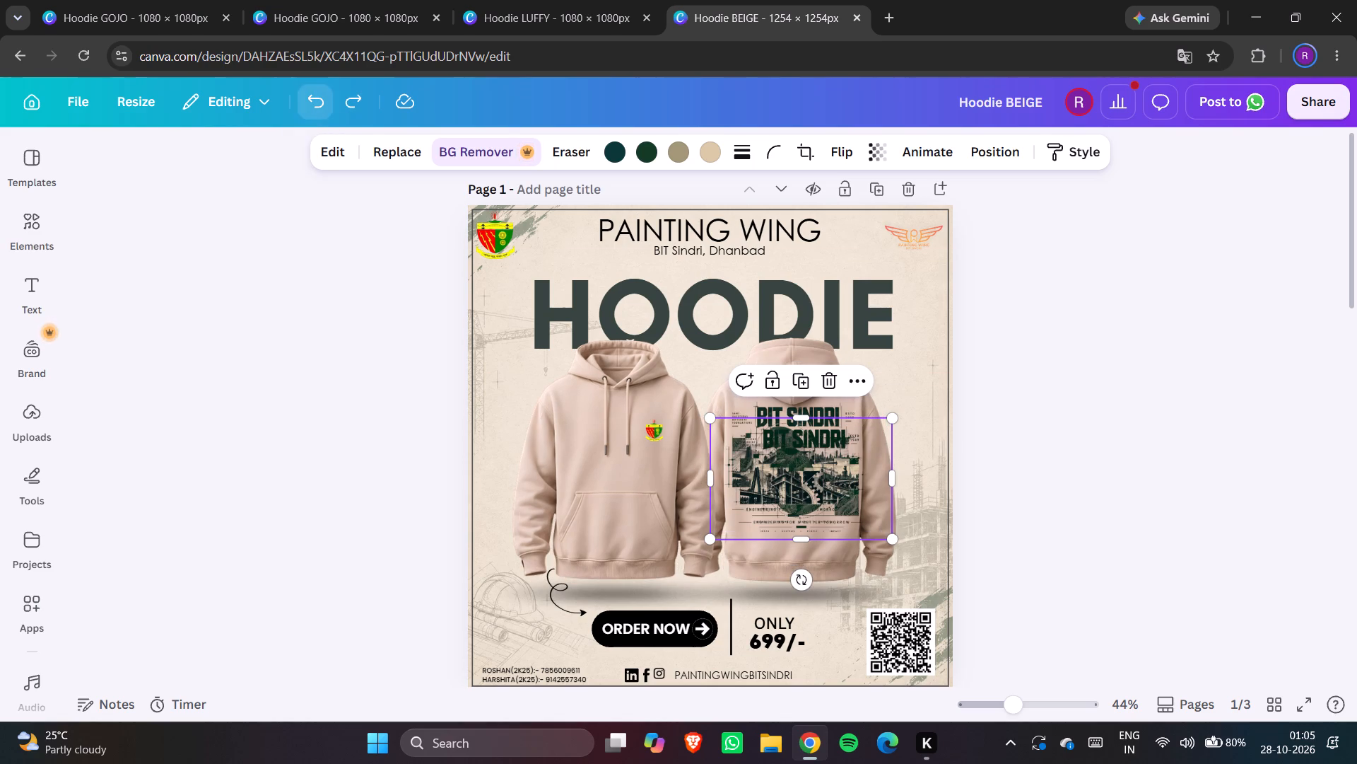
left_click(315, 96)
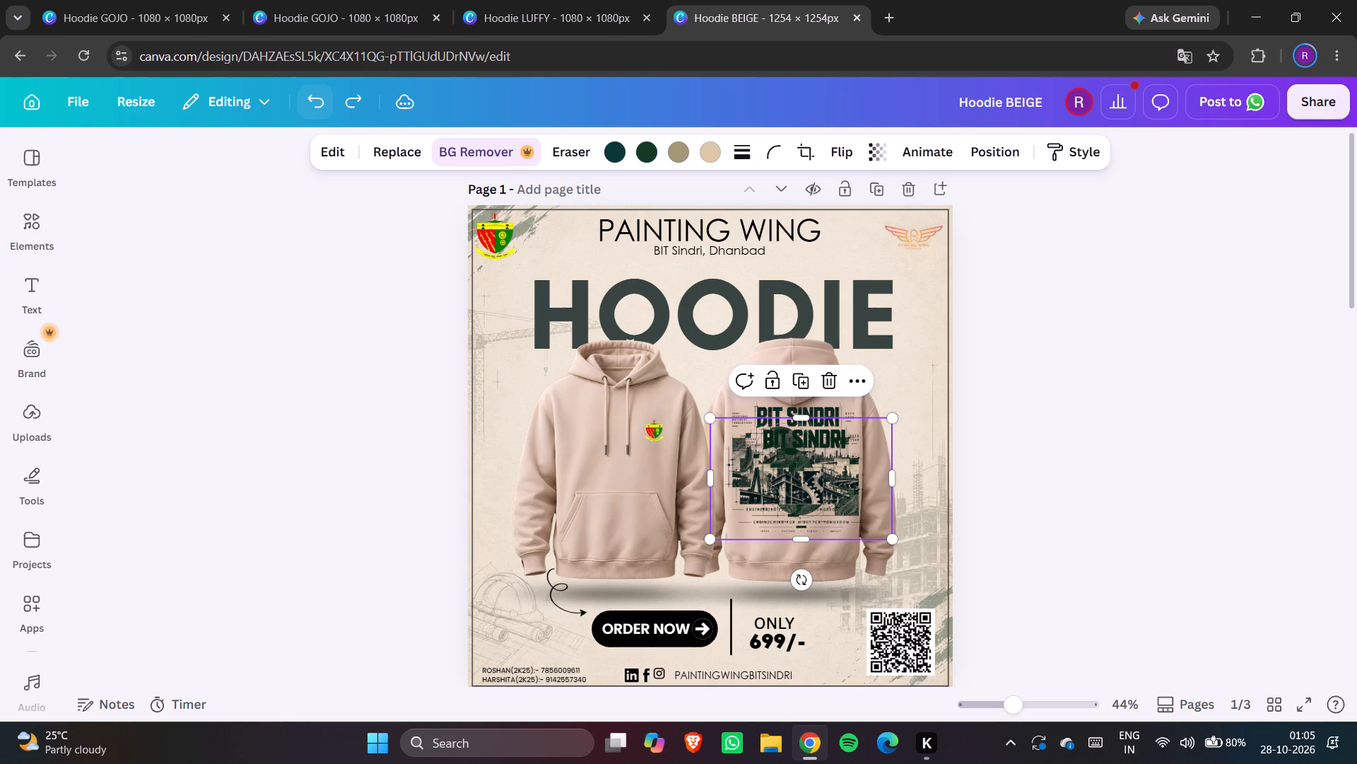
left_click(315, 96)
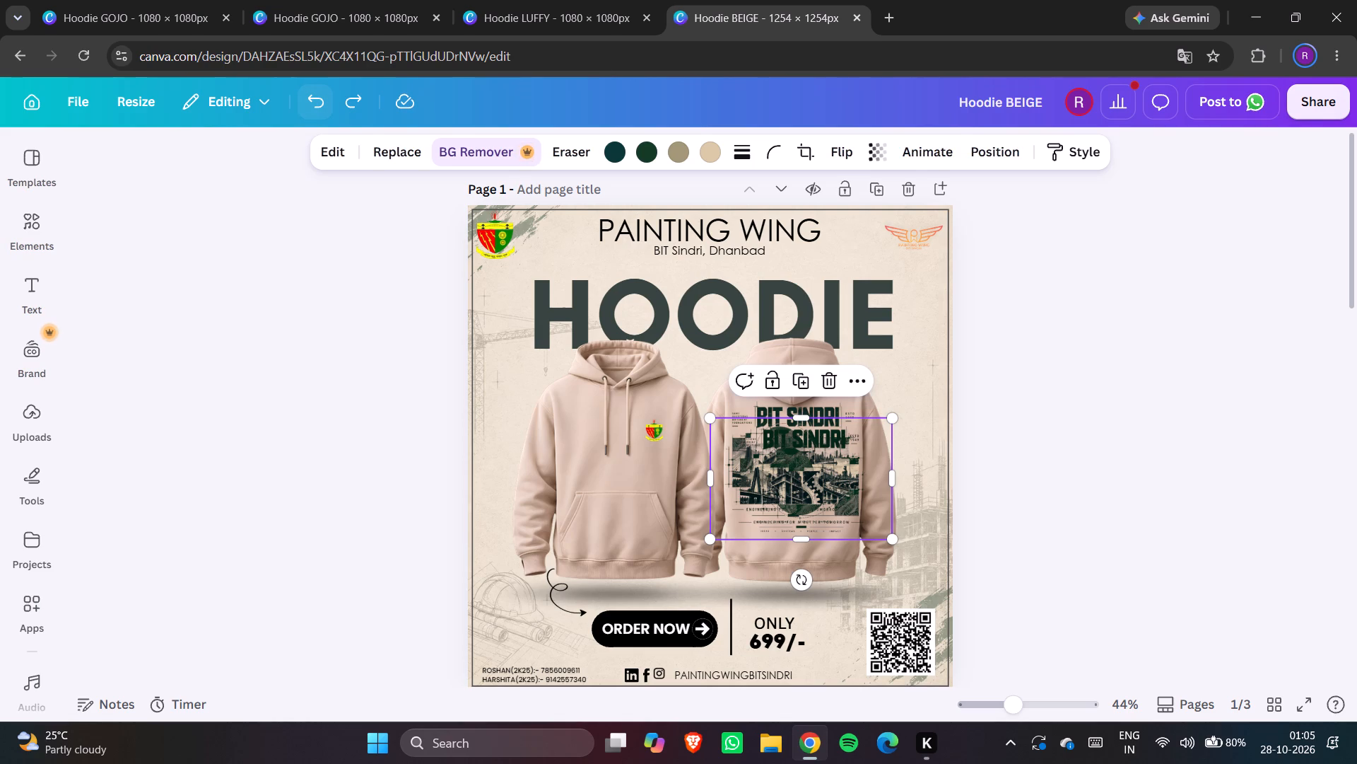
left_click(315, 96)
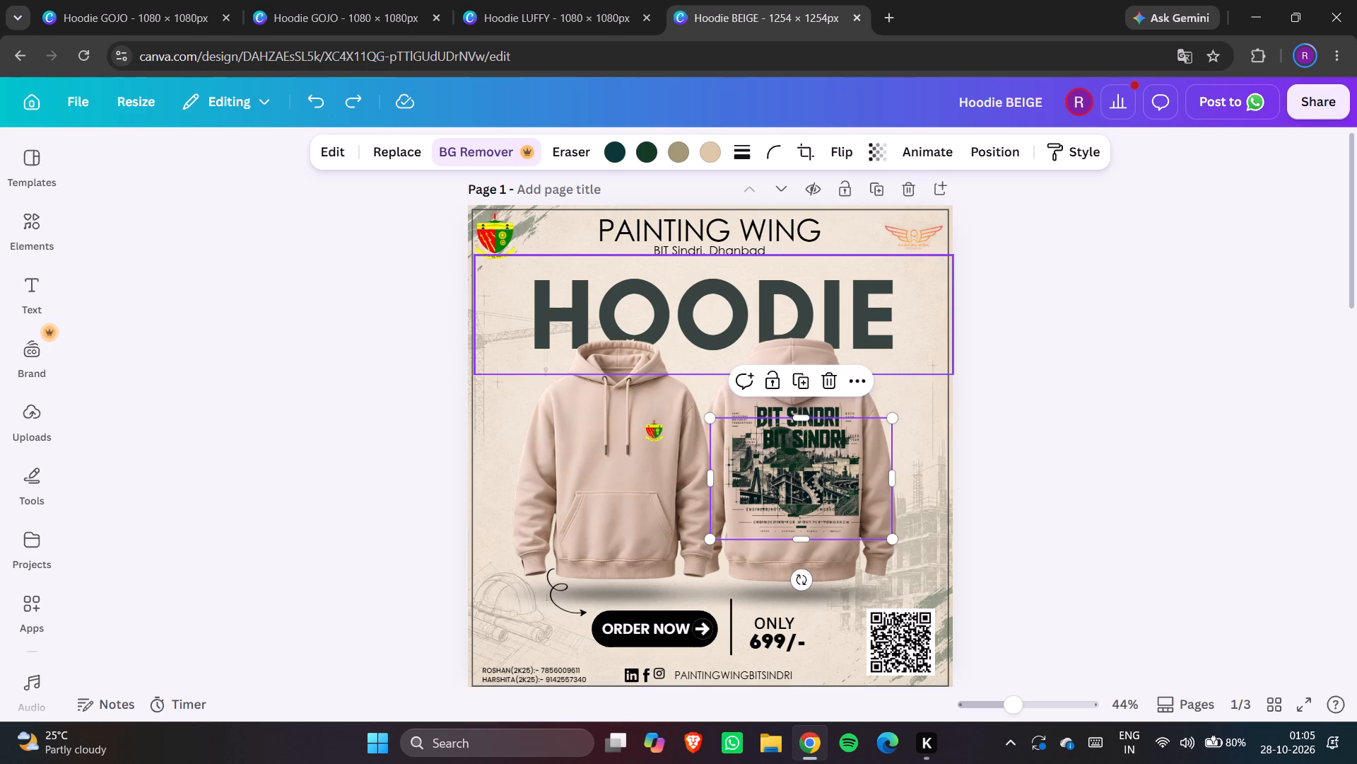
double_click(322, 108)
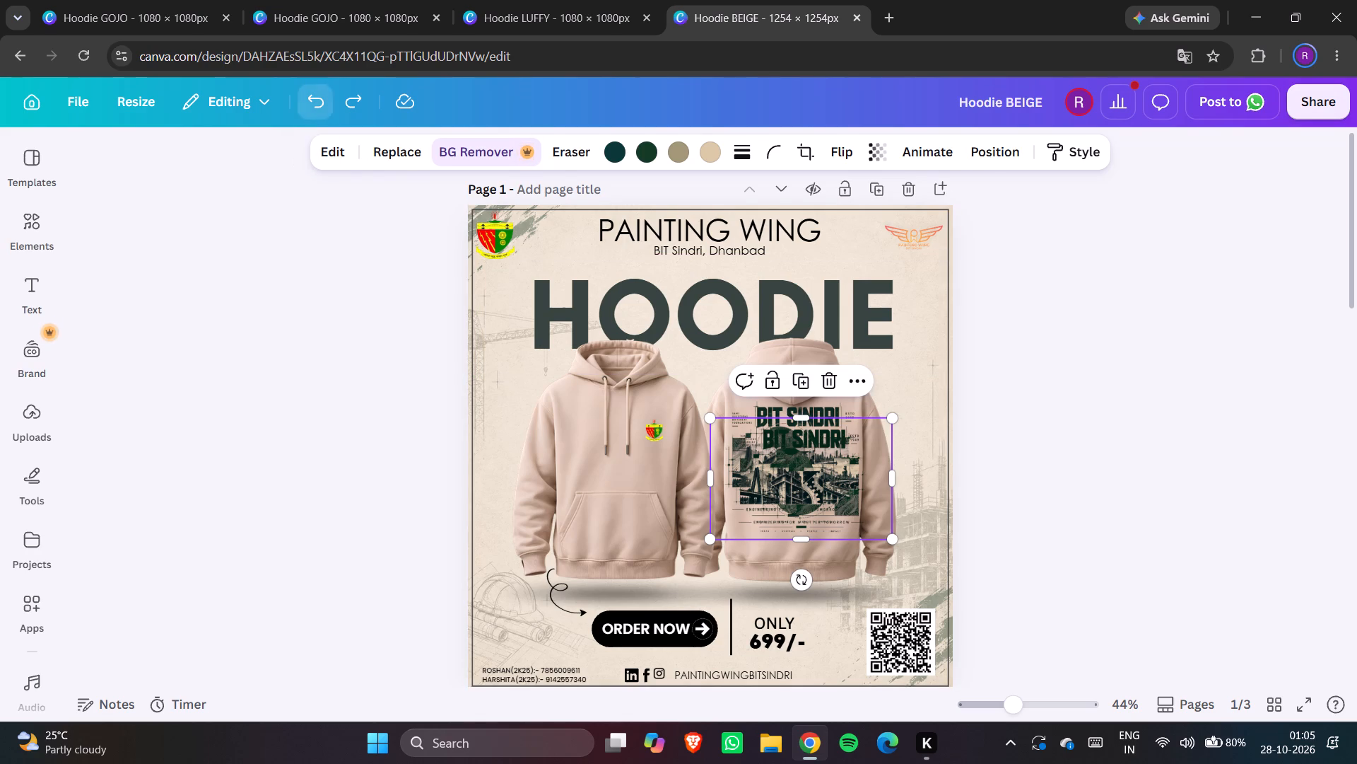
left_click(322, 108)
double_click(322, 108)
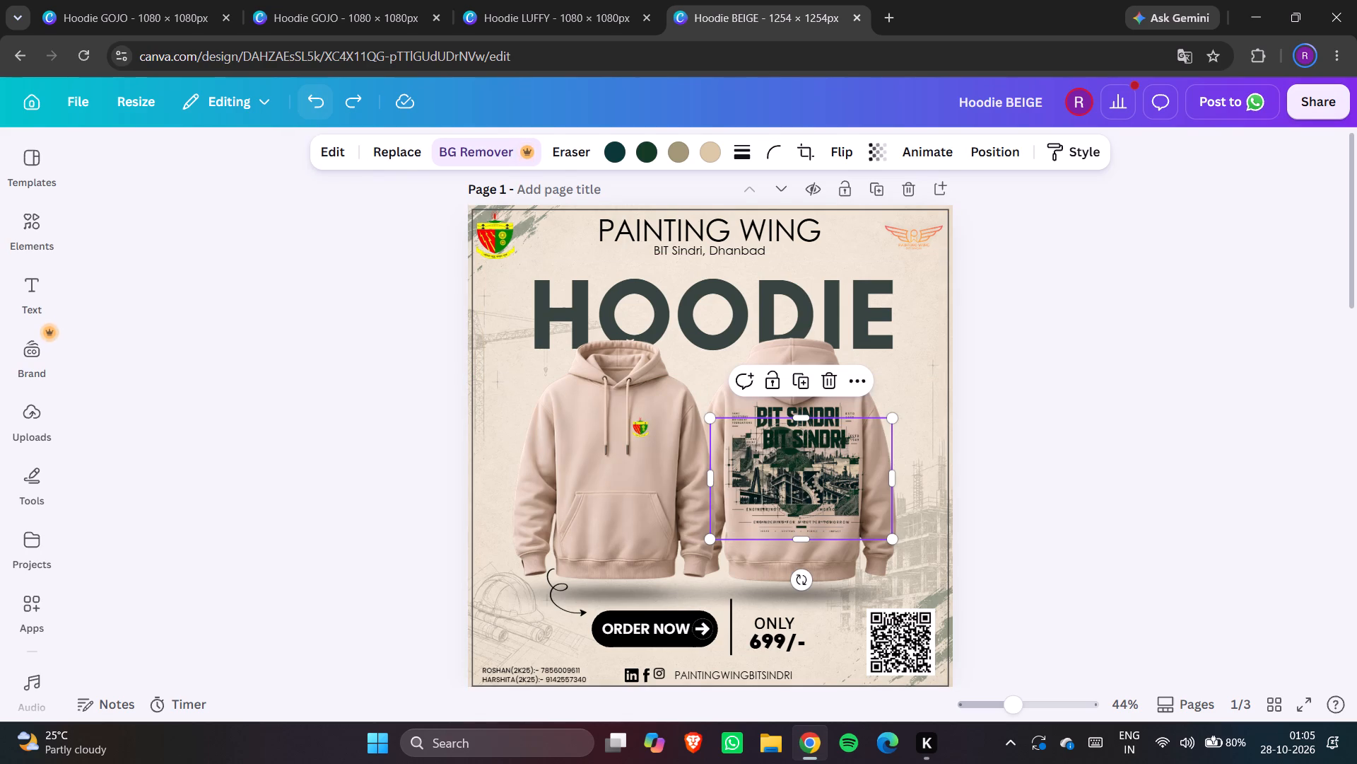
left_click(322, 108)
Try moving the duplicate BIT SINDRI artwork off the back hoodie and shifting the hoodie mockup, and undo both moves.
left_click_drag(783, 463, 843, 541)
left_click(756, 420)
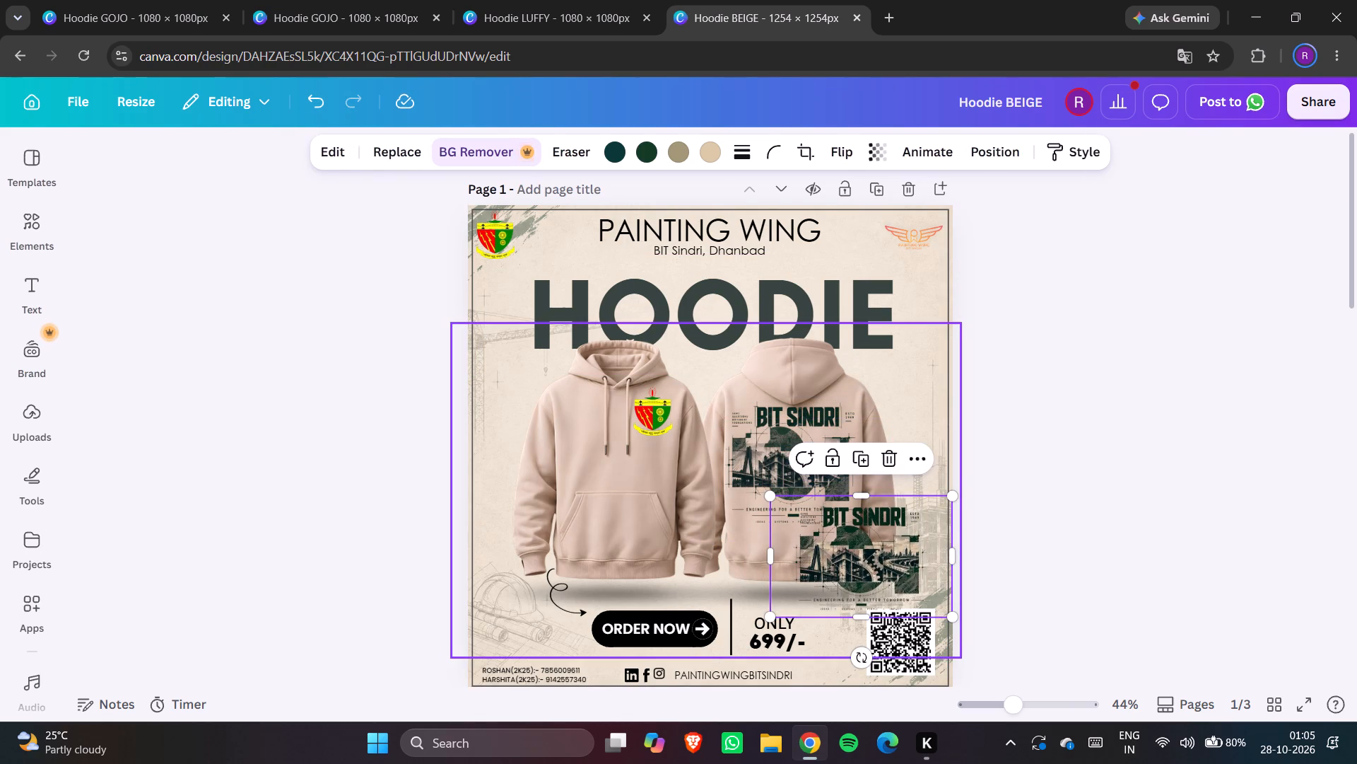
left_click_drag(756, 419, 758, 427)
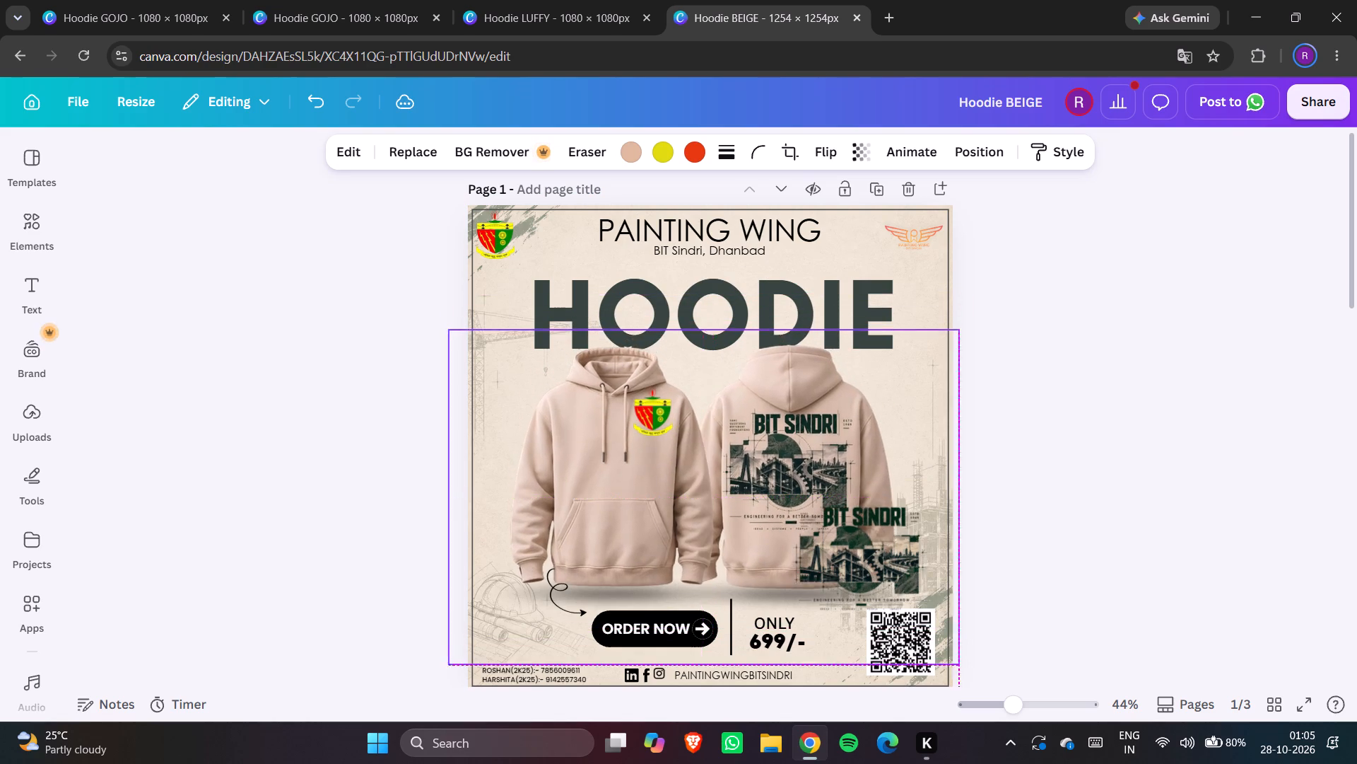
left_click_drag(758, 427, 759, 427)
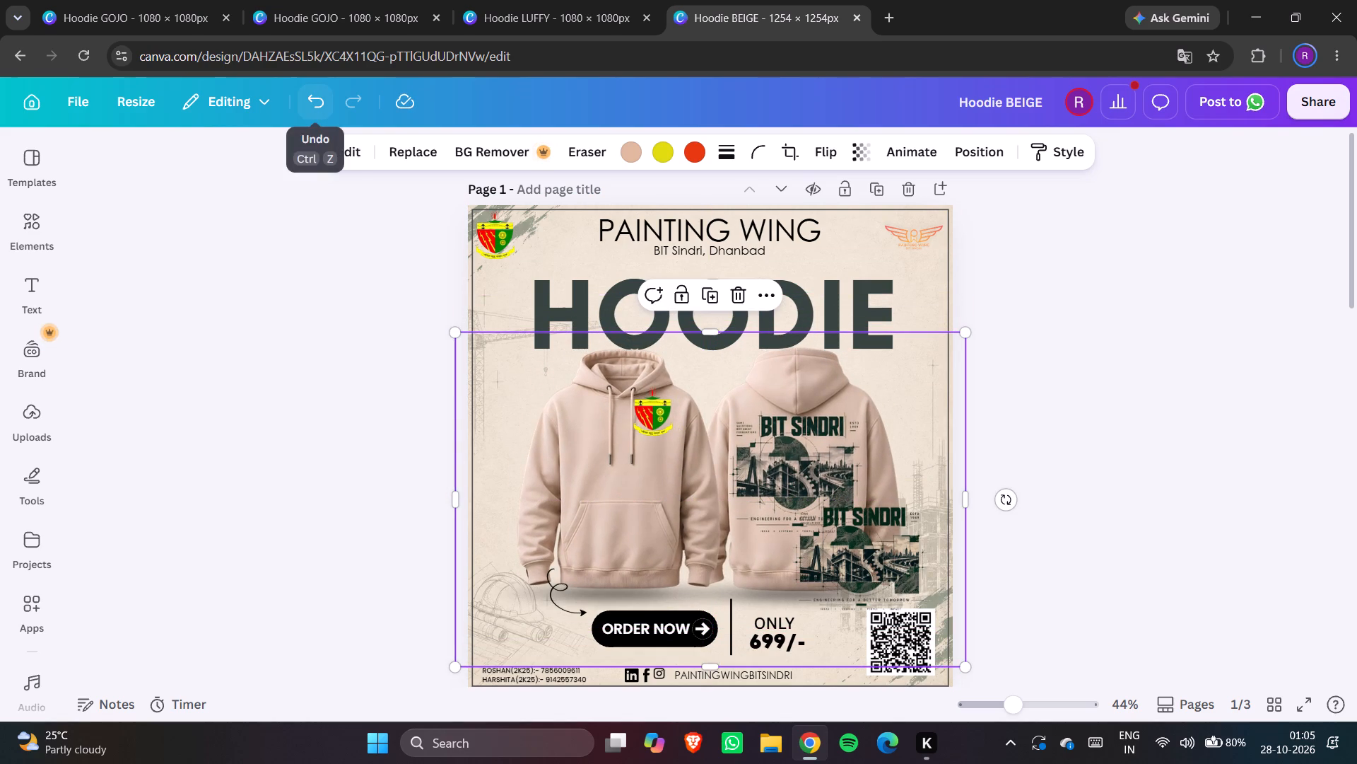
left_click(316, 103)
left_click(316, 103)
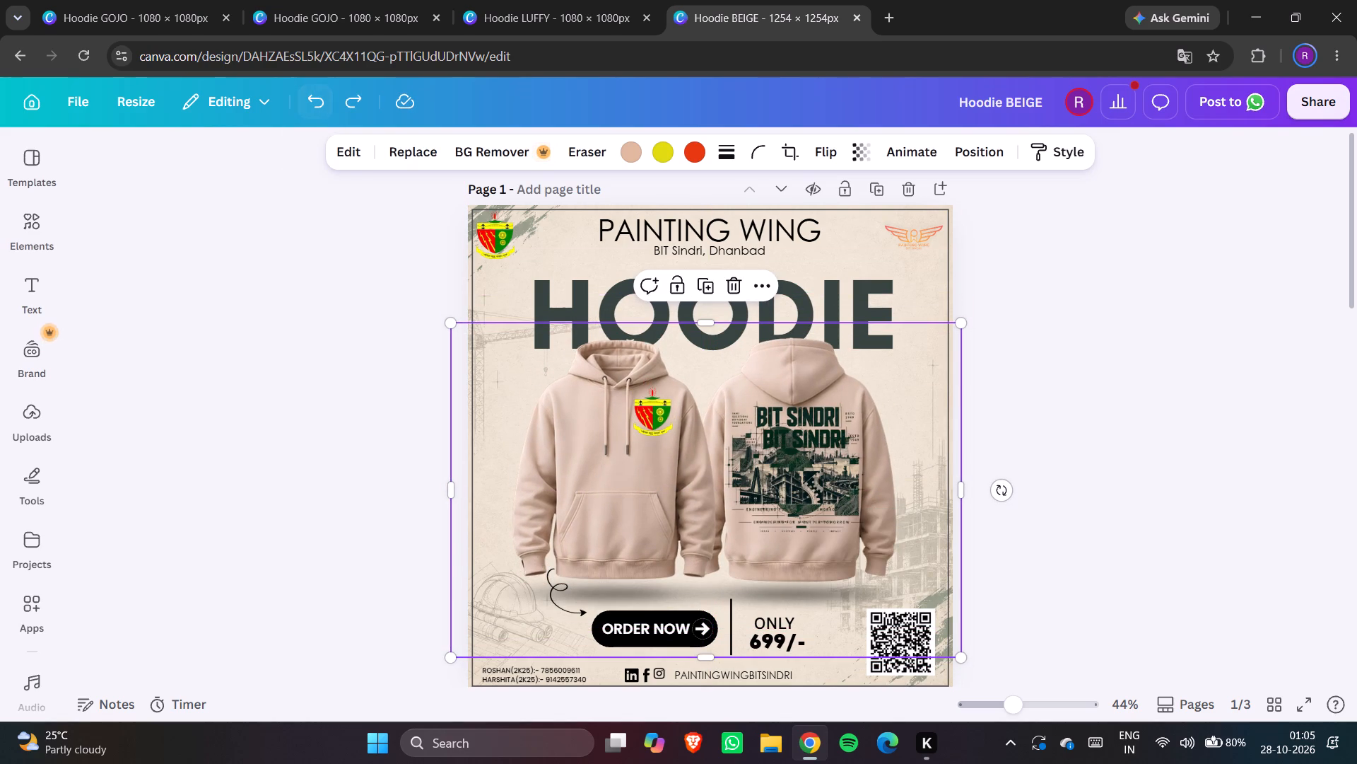
Delete the duplicate BIT SINDRI artwork overlapping the original on the back hoodie.
left_click(788, 478)
left_click(825, 380)
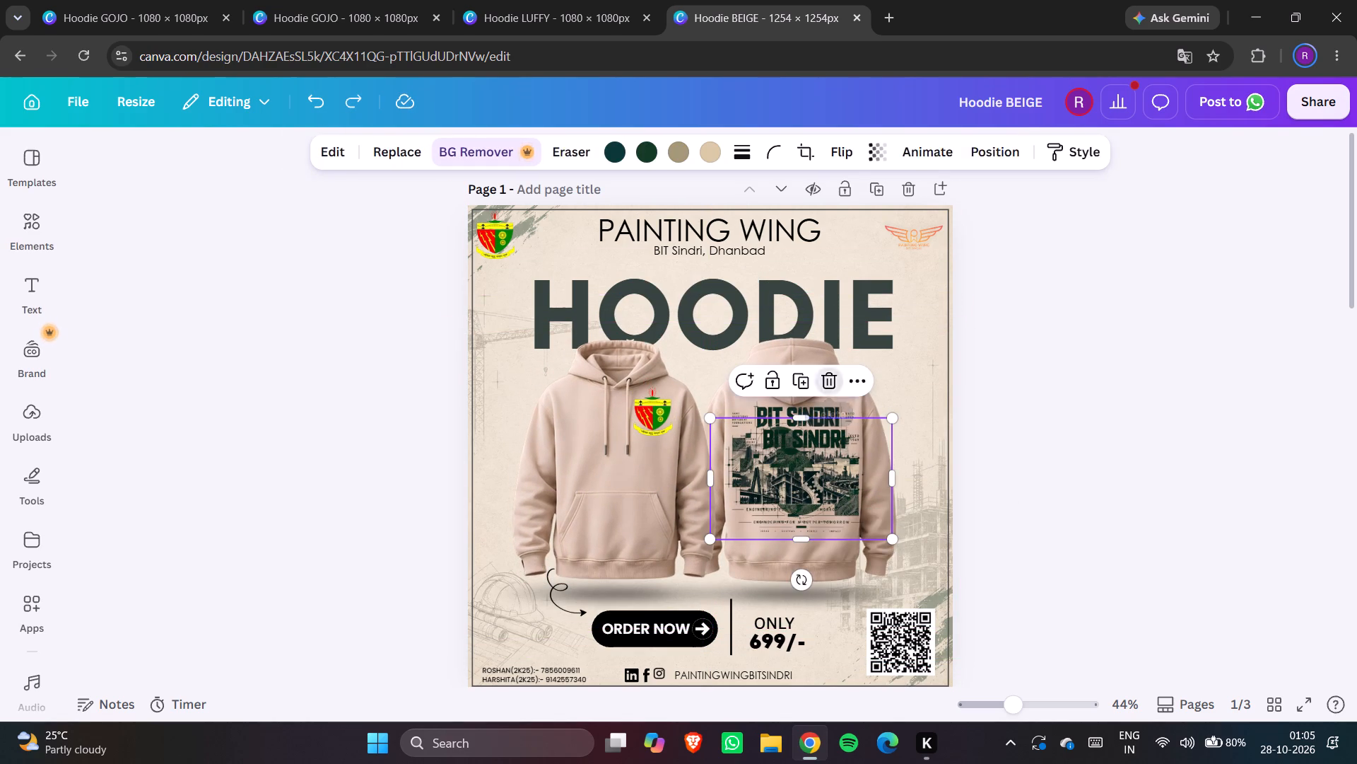
double_click(1041, 344)
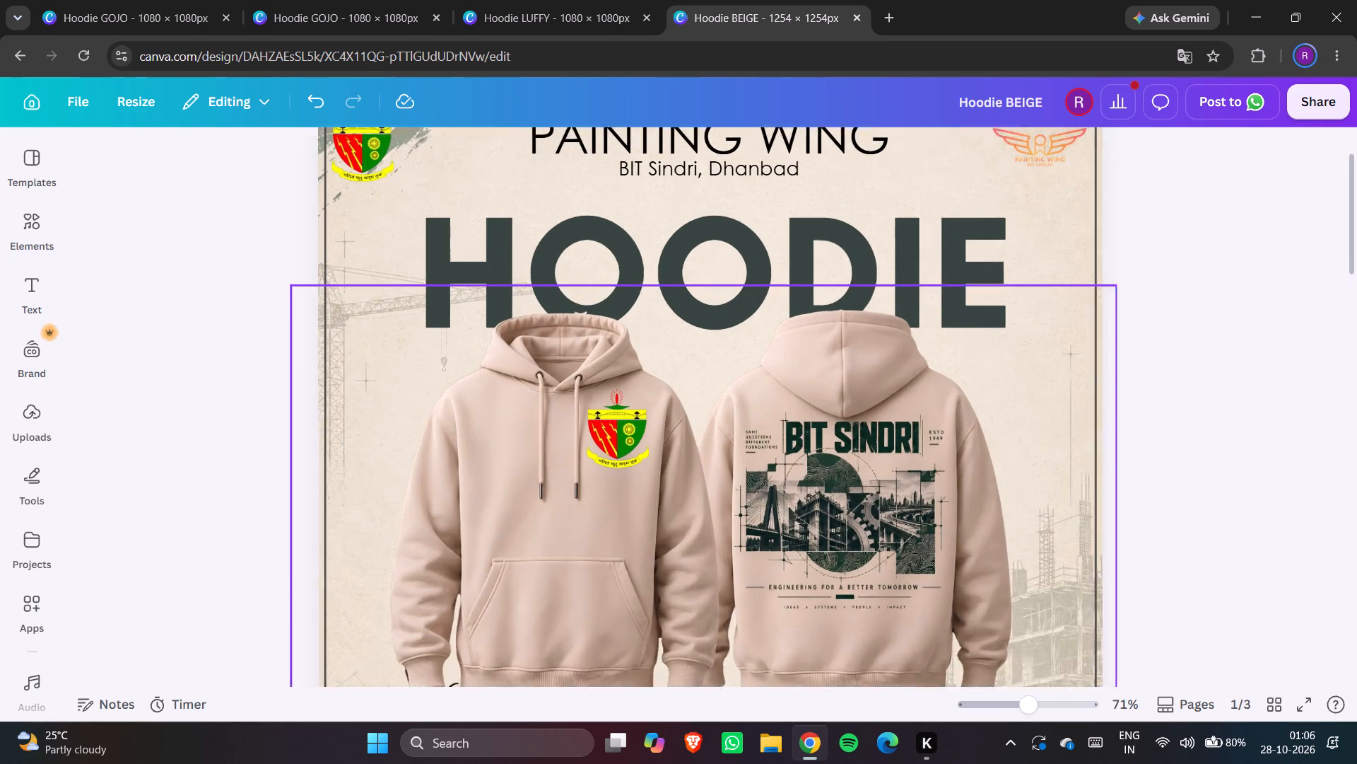
Shrink the crest on the front hoodie to about half its size and place it on the chest beside the drawstrings.
left_click(638, 449)
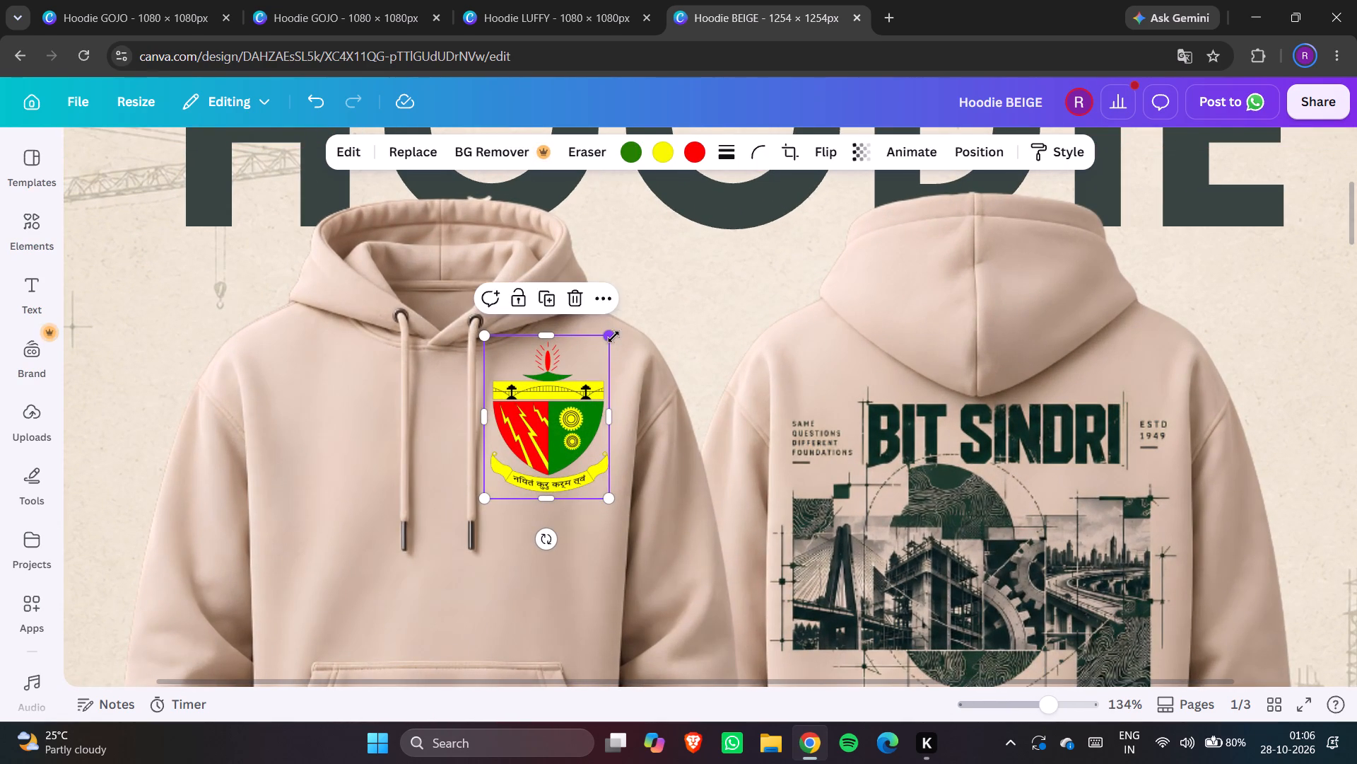
left_click_drag(613, 336, 558, 434)
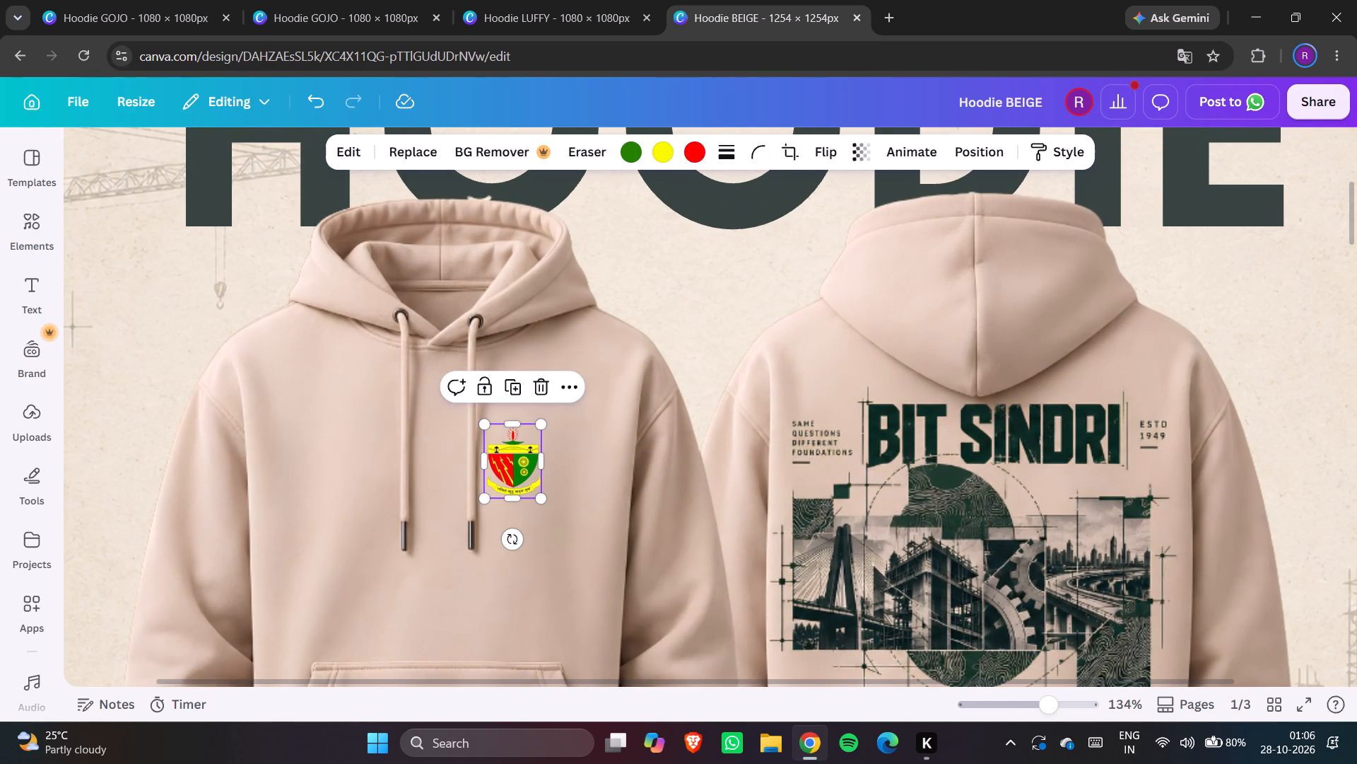
left_click_drag(517, 464, 566, 477)
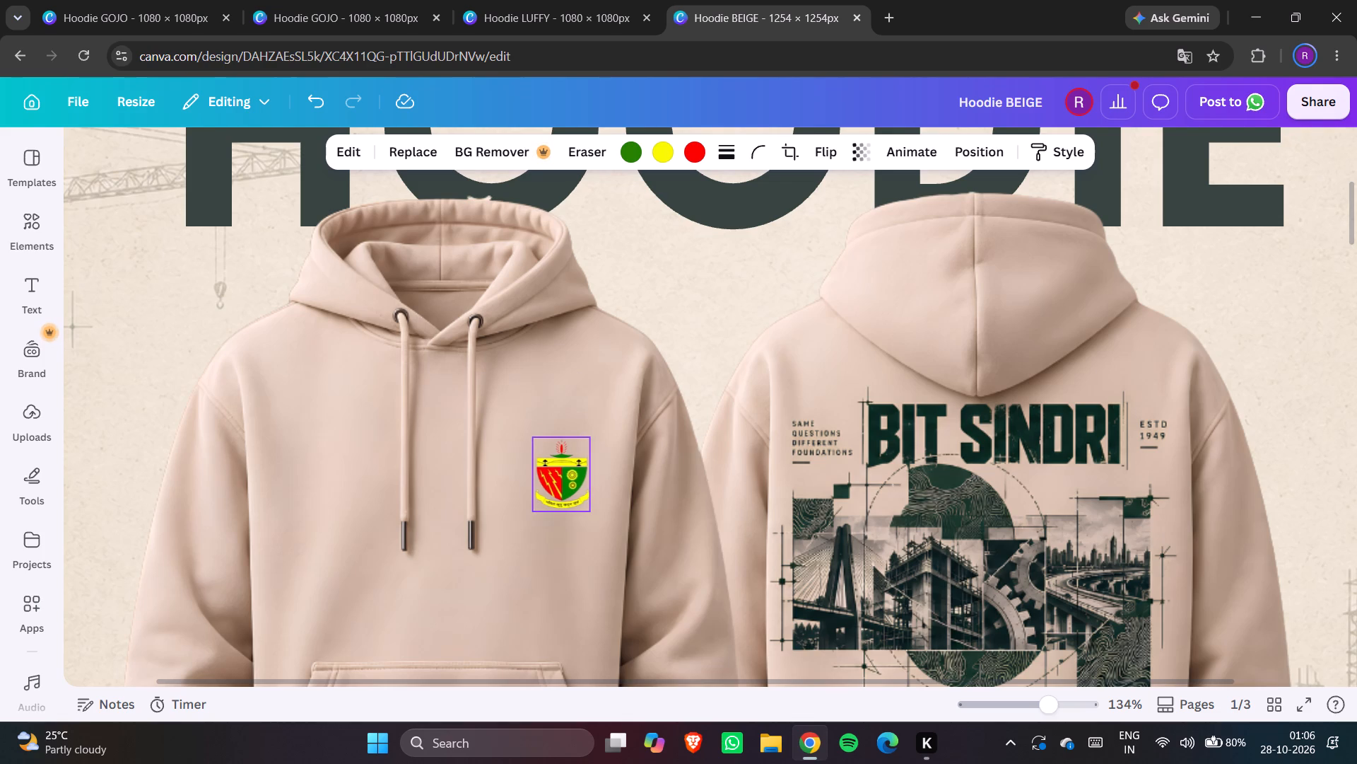
left_click_drag(566, 477, 550, 481)
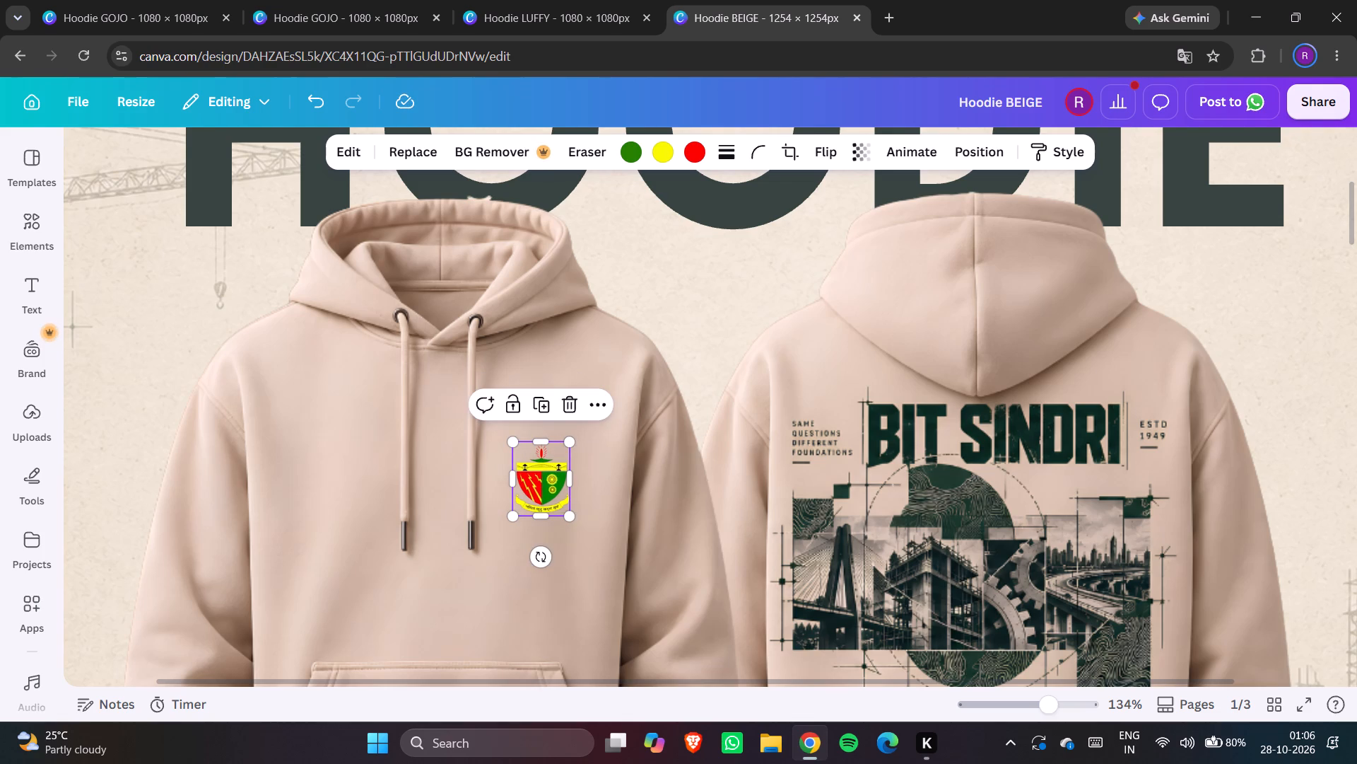
scroll(684, 537, "left", 1)
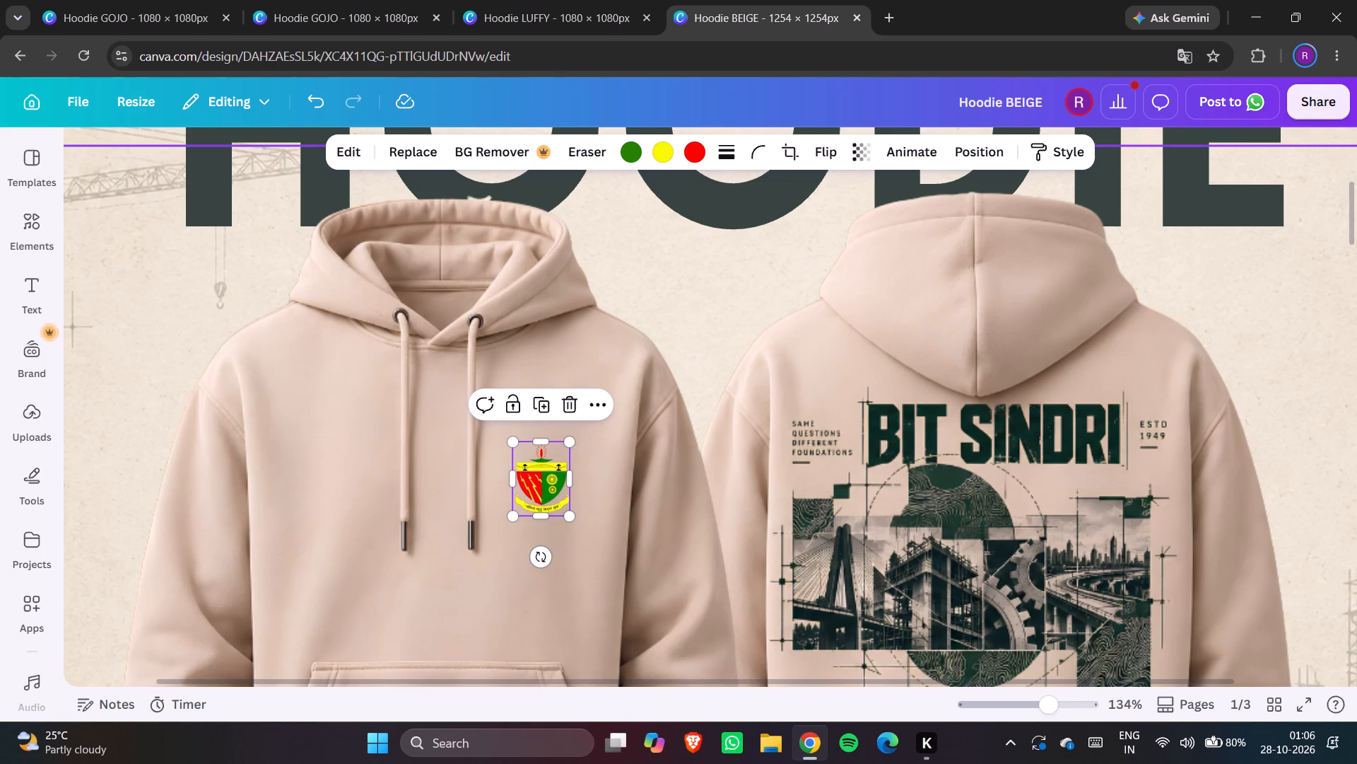
double_click(1238, 429)
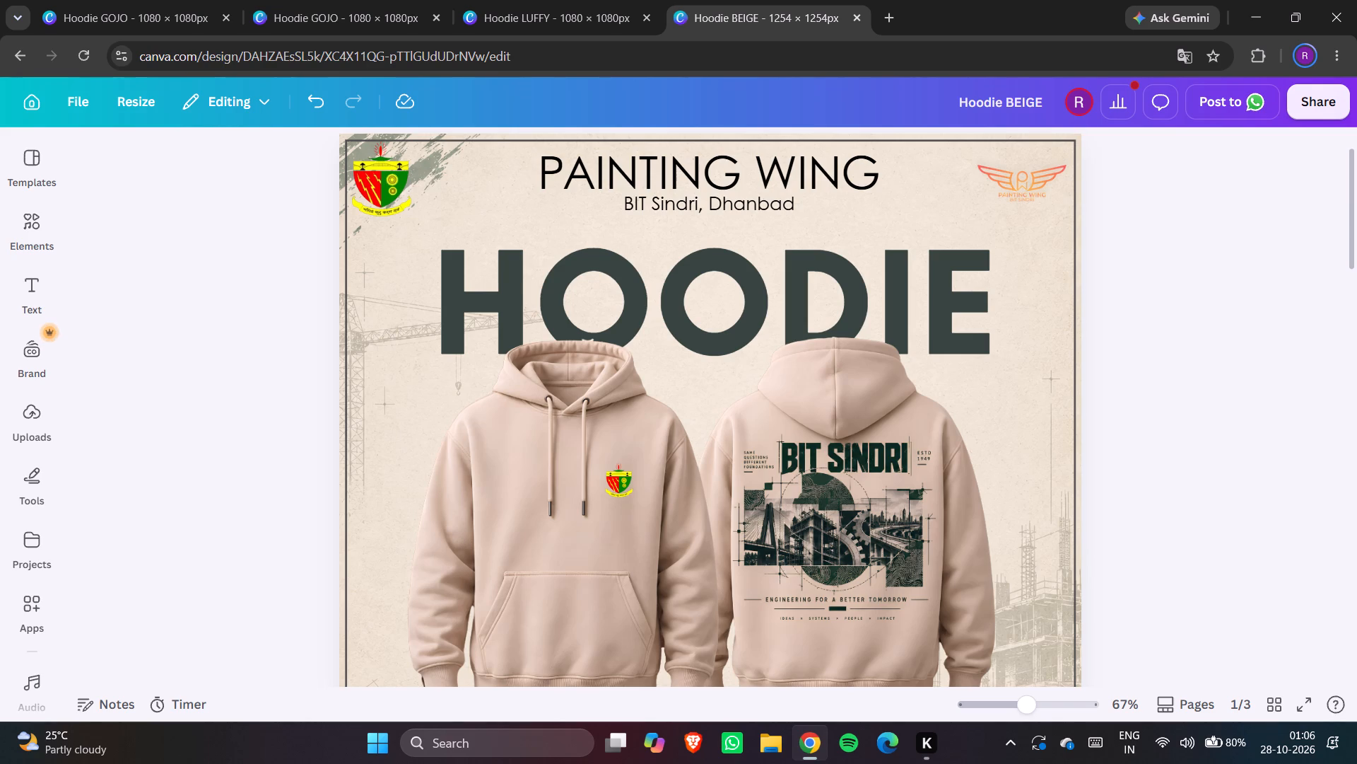
Nudge the small chest crest slightly down, keeping its horizontal position.
left_click(625, 494)
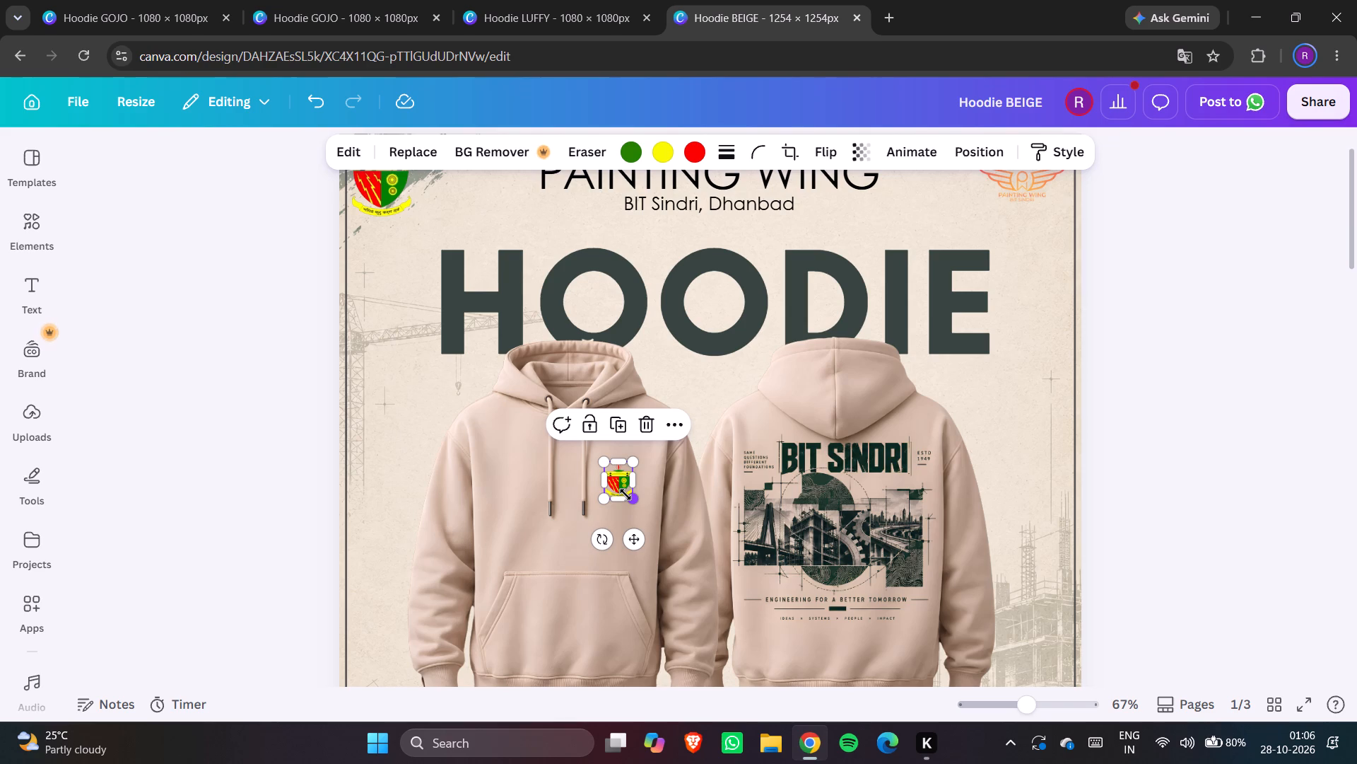
key("Right")
key("Right")
key("Down")
key("Down")
key("Down")
key("Down")
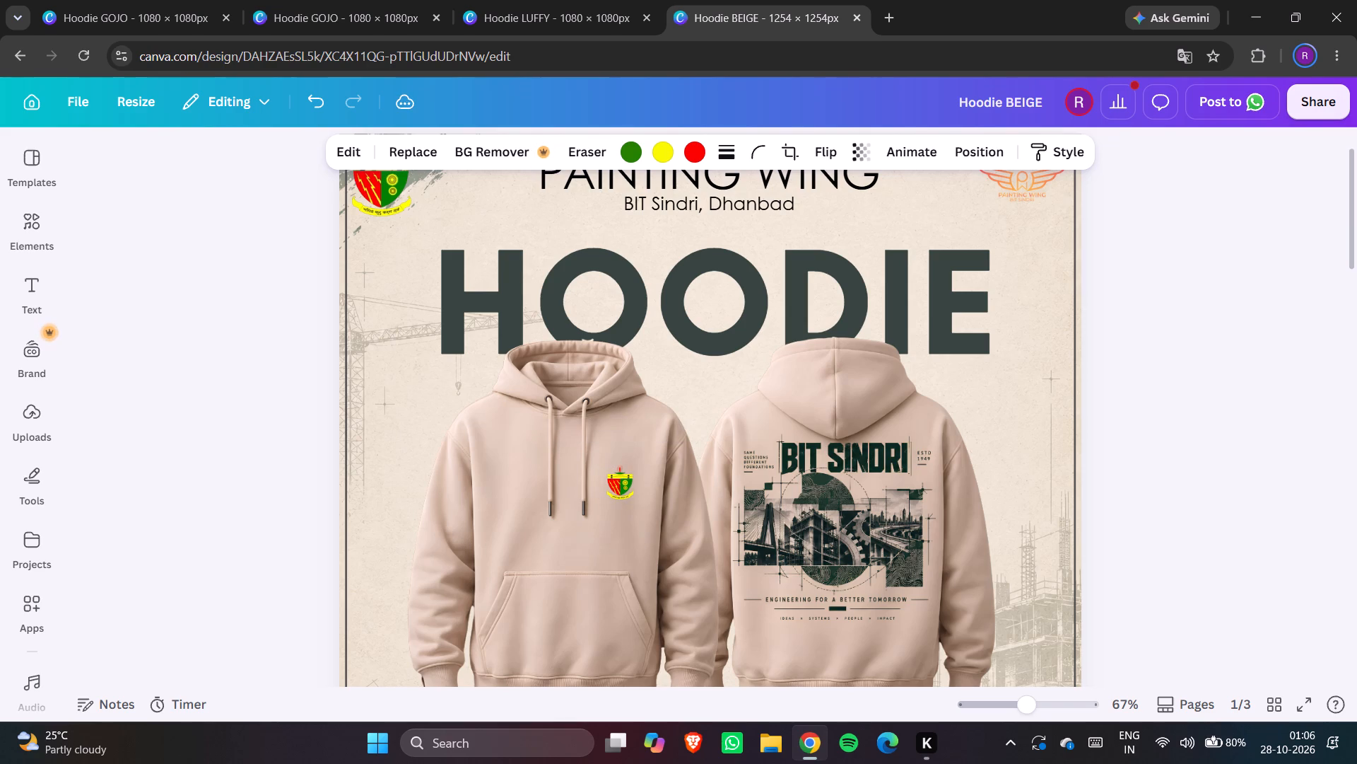
key("Down")
key("Down")
key("Down")
key("Left")
key("Left")
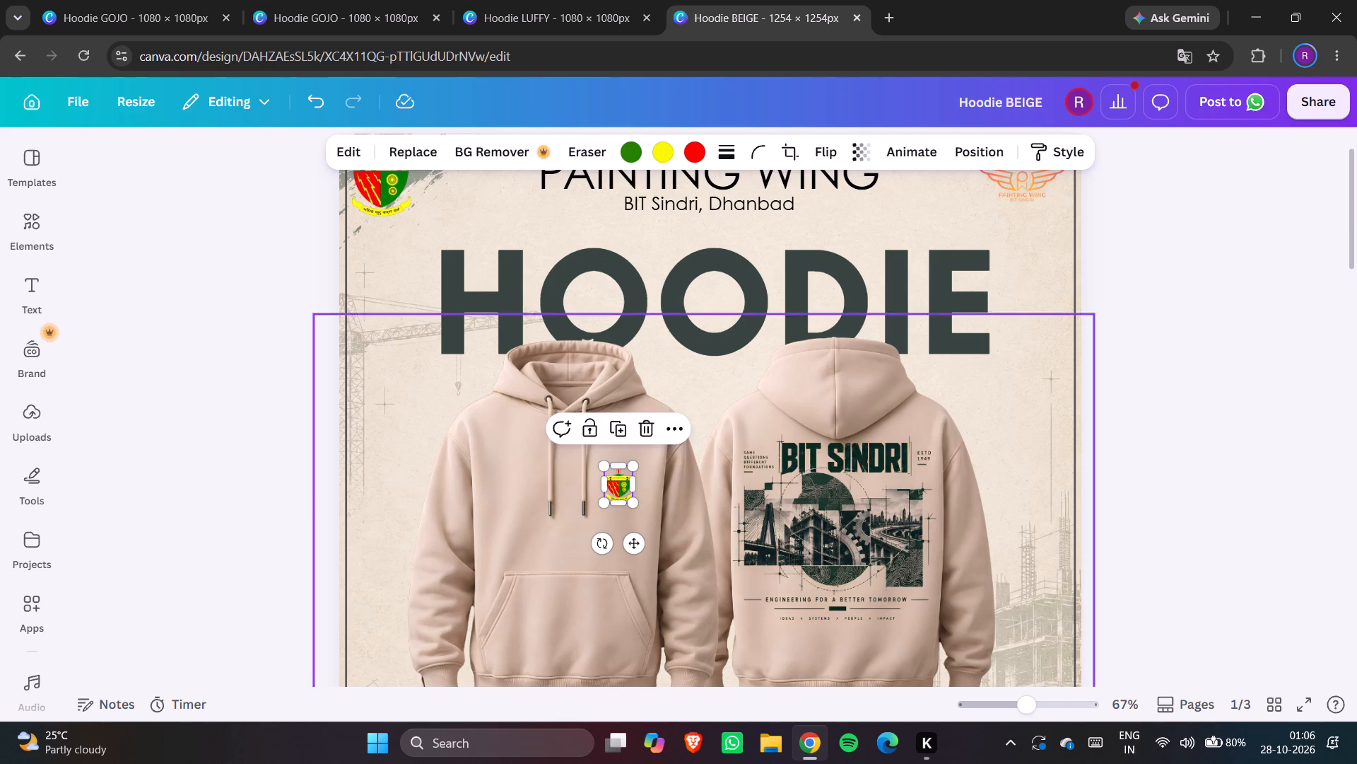
double_click(249, 440)
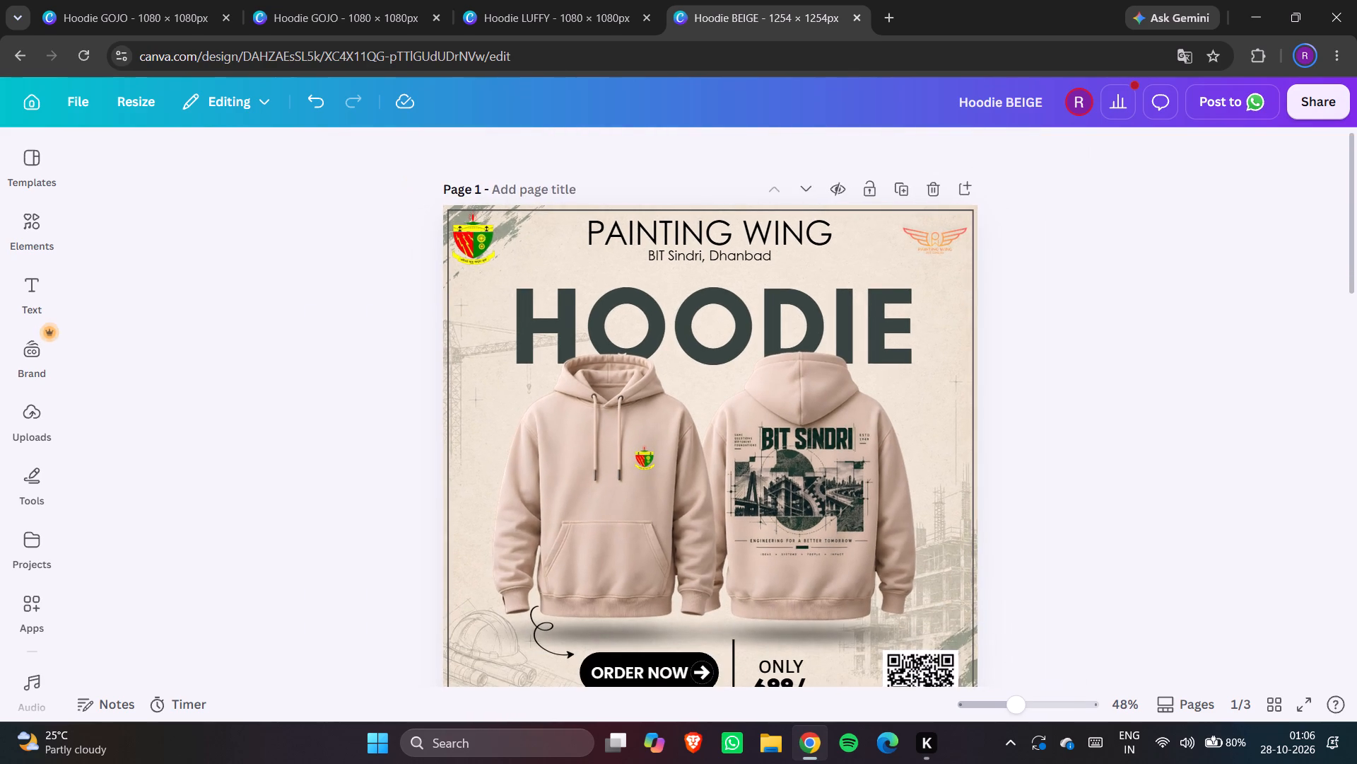
Nudge the ONLY text above the price on page 1 slightly up.
scroll(1124, 498, "down", 1)
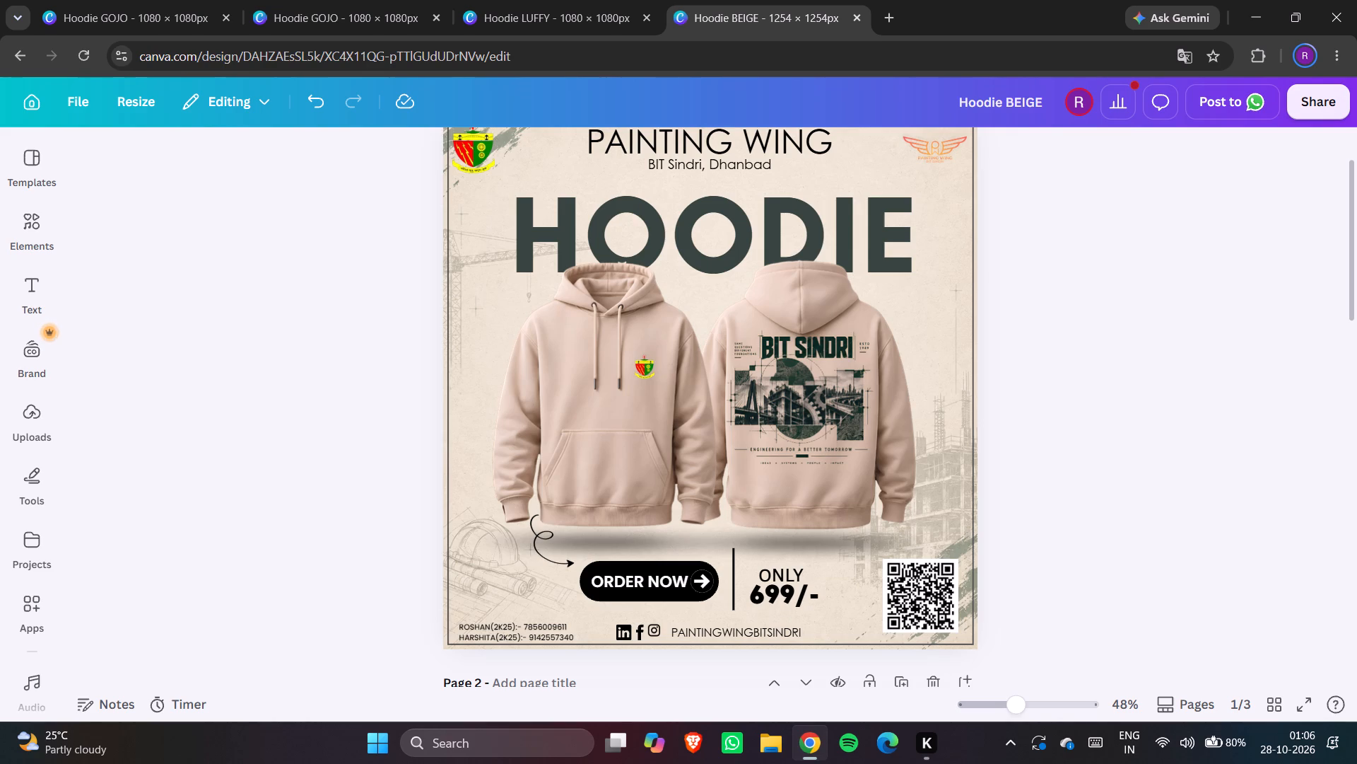
left_click(780, 571)
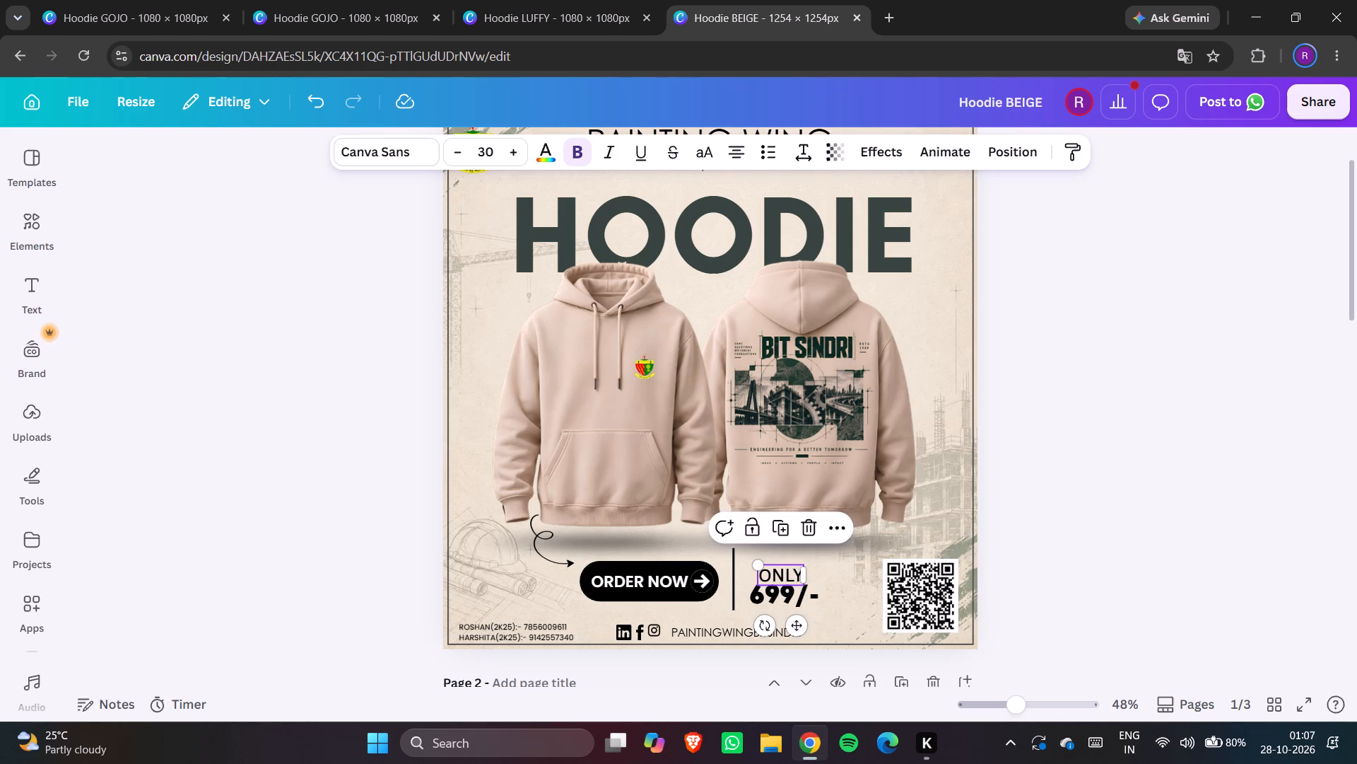
key("Up")
key("Up")
key("Up")
key("Up")
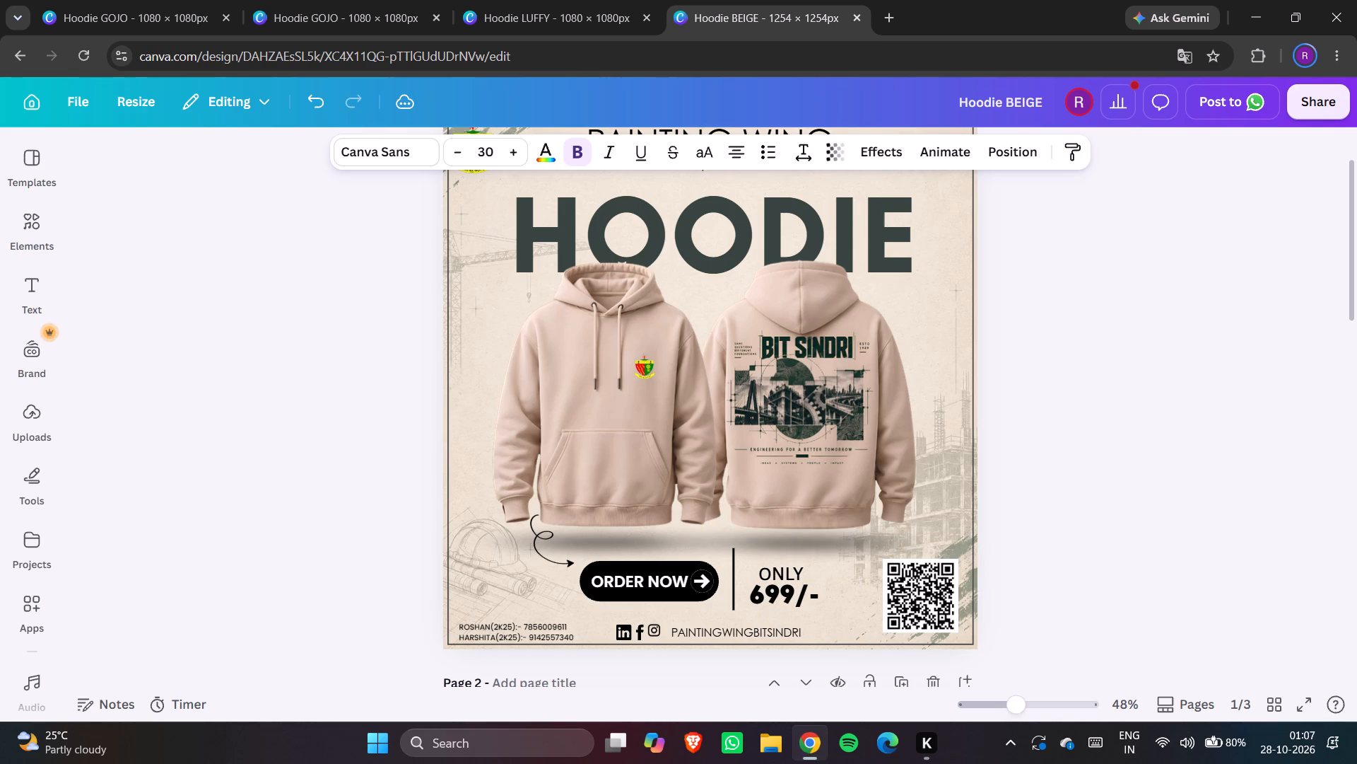
key("Up")
Nudge the 699/- price text slightly up, closer to the ONLY text.
left_click(793, 596)
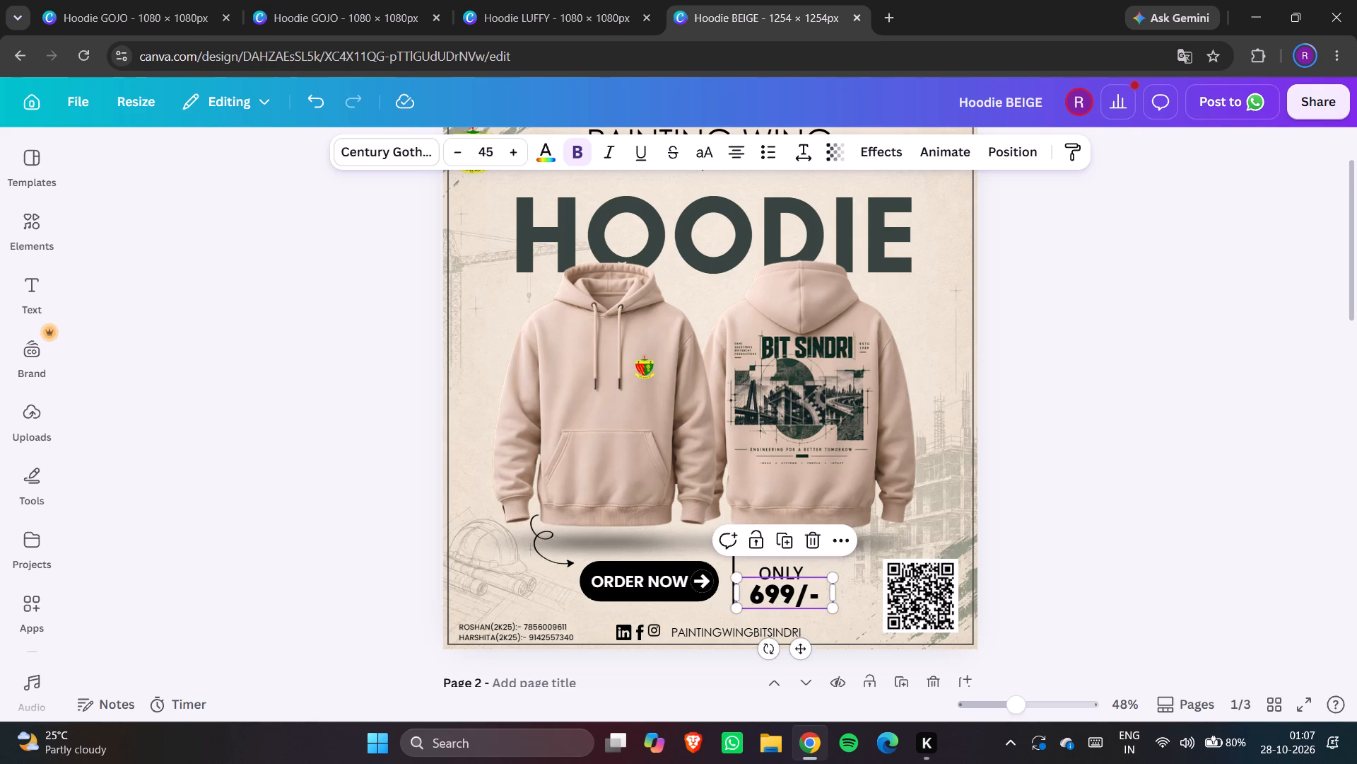
key("Up")
key("Up")
key("Up")
key("Up")
key("Up")
key("Up")
key("Up")
key("Up")
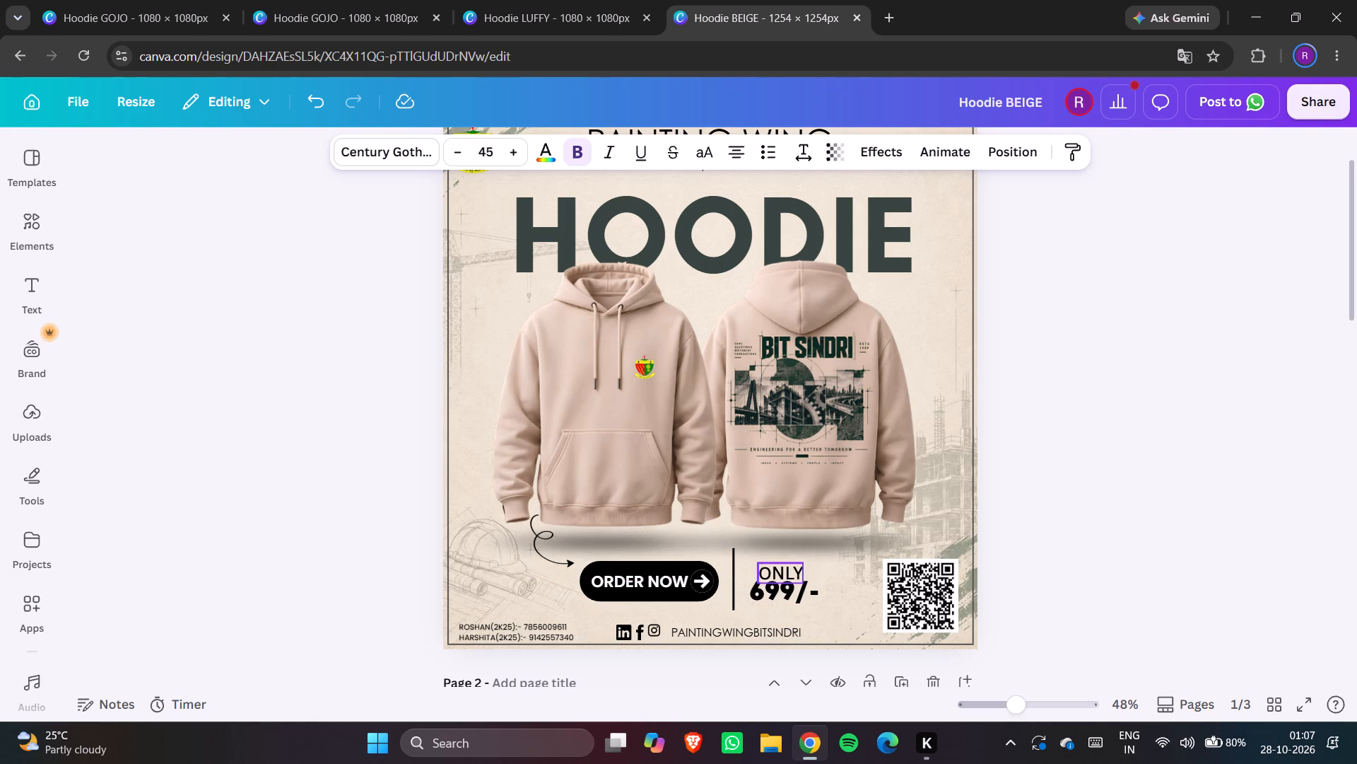
Nudge the ONLY text further up to restore clear spacing above the 699/- price, leaving nothing selected.
left_click(789, 563)
key("Up")
key("Up")
key("Up")
key("Up")
key("Up")
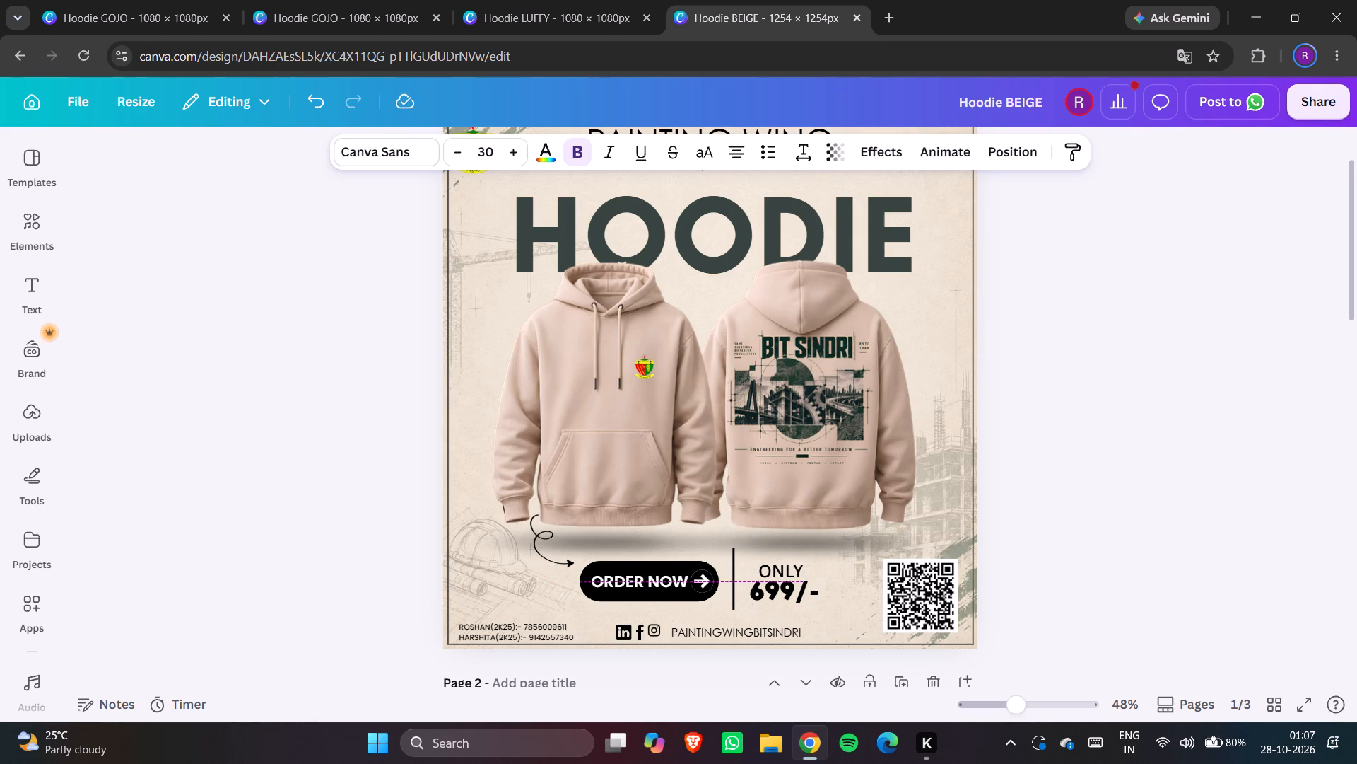
key("Up")
key("Up")
triple_click(1080, 468)
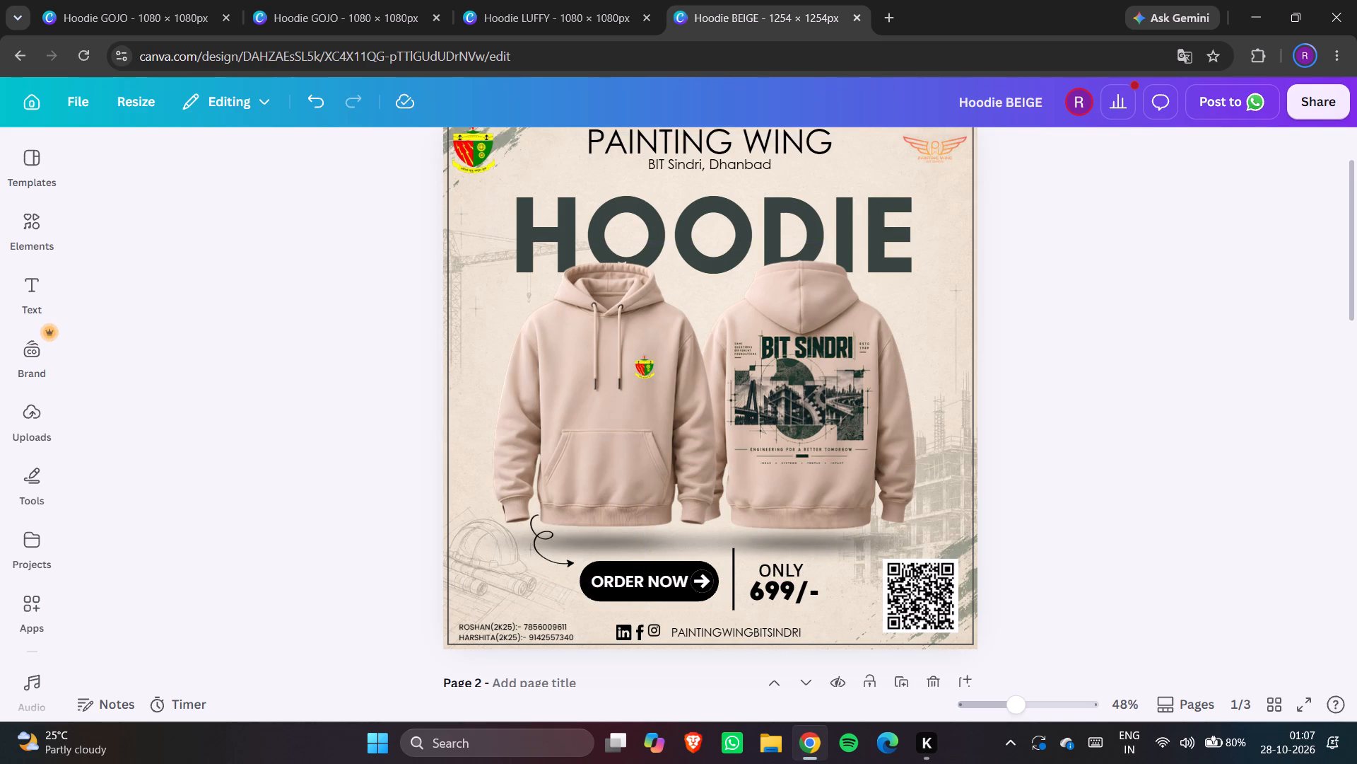
left_click(1074, 476)
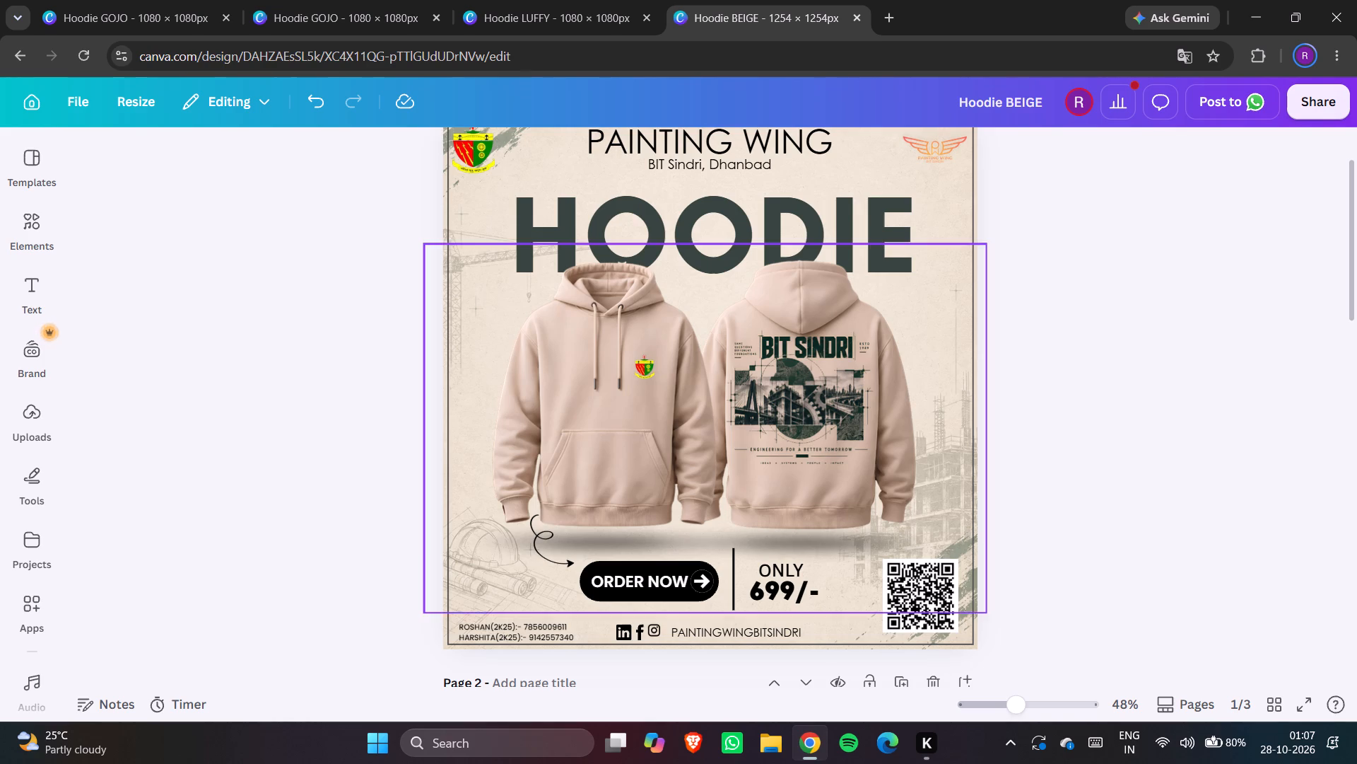
Switch to the open Hoodie LUFFY design to view its poster.
left_click(594, 0)
left_click(1100, 291)
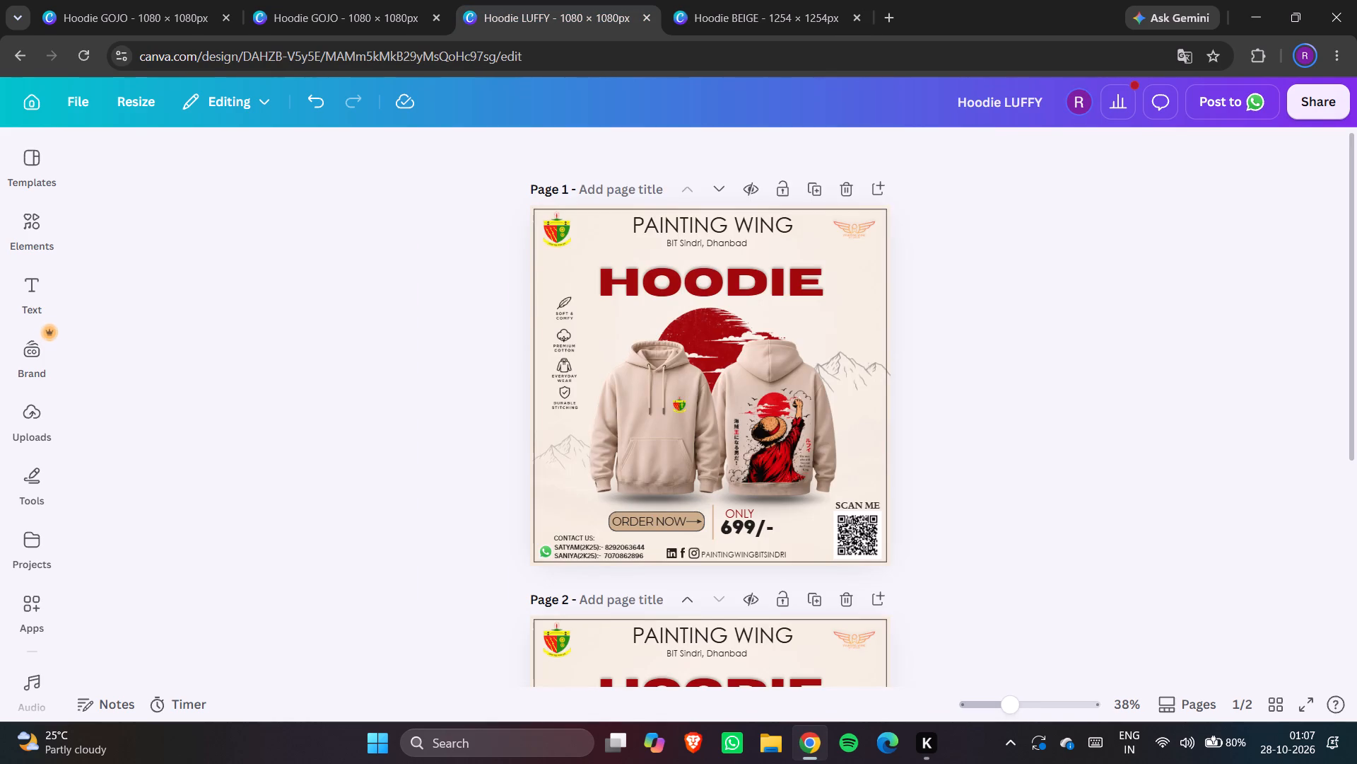
Look over the Hoodie LUFFY poster and close that design, returning to the Hoodie BEIGE design.
scroll(1009, 353, "down", 3)
scroll(1009, 353, "up", 3)
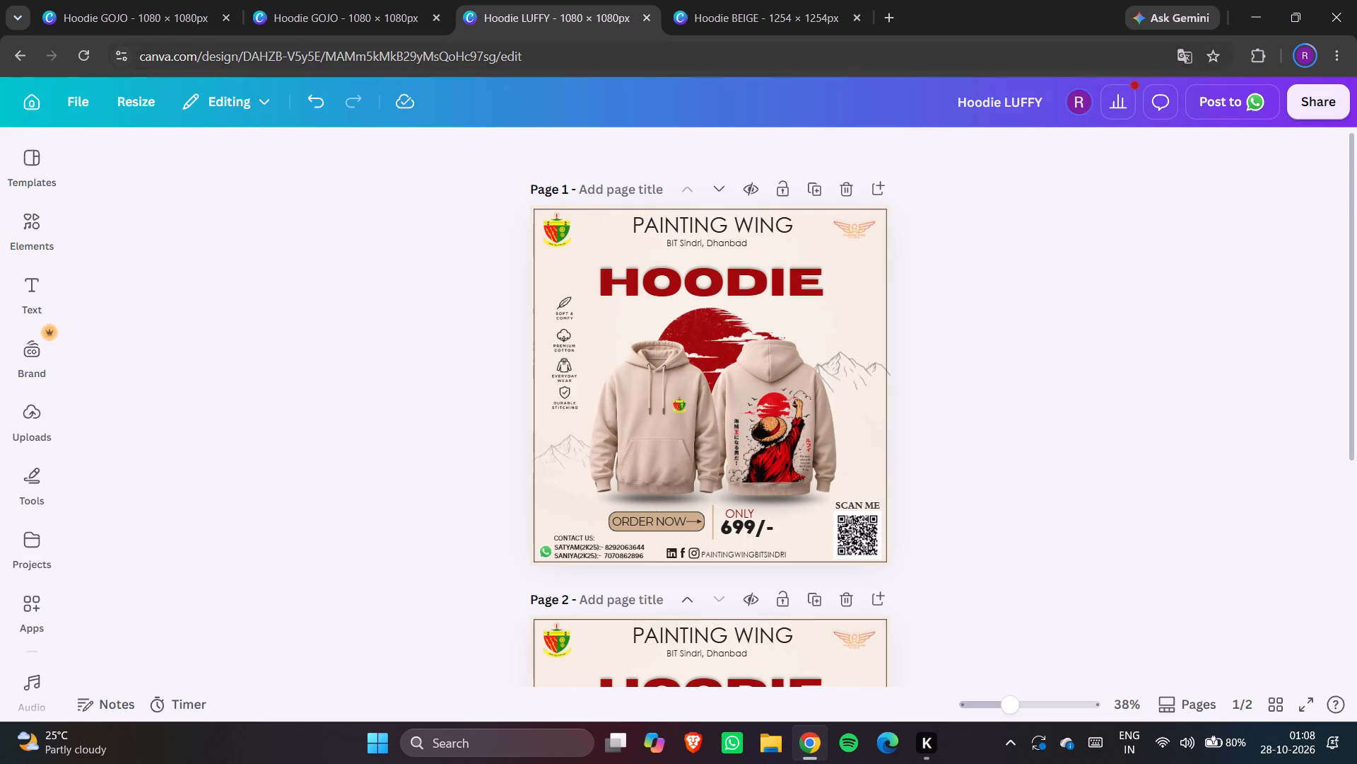
left_click(648, 17)
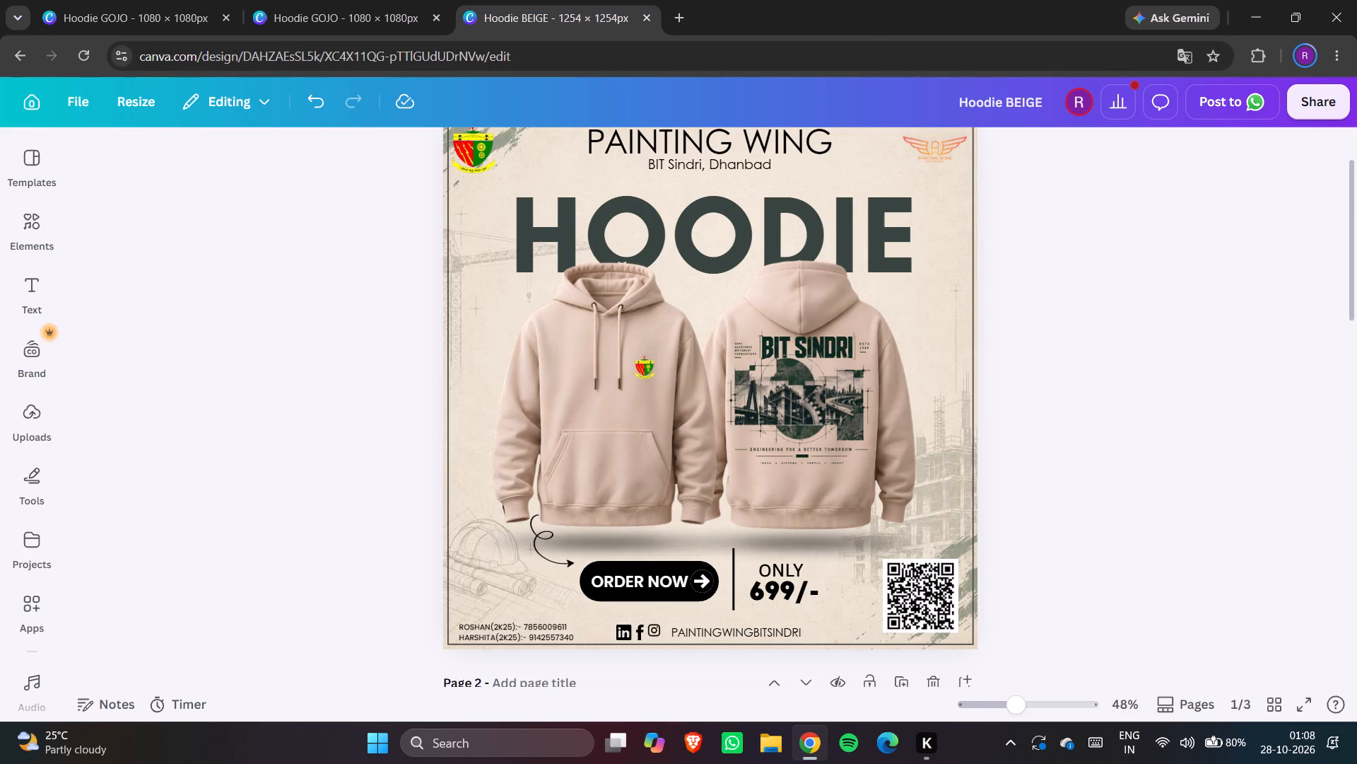
left_click(603, 10)
Duplicate page 1 of the Hoodie BEIGE design, leaving nothing selected on the new copy.
scroll(879, 263, "down", 2)
scroll(879, 263, "up", 2)
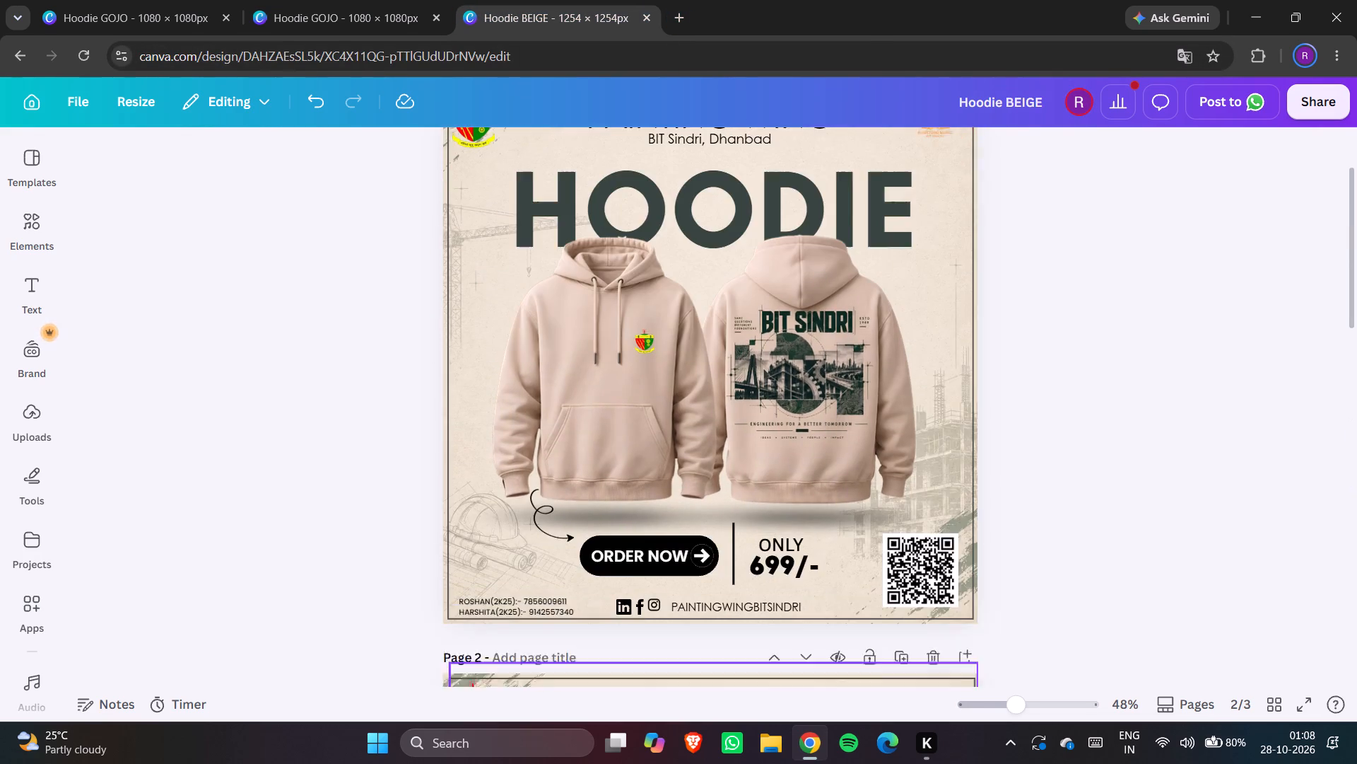
scroll(879, 263, "up", 1)
scroll(879, 263, "down", 4)
scroll(879, 263, "up", 1)
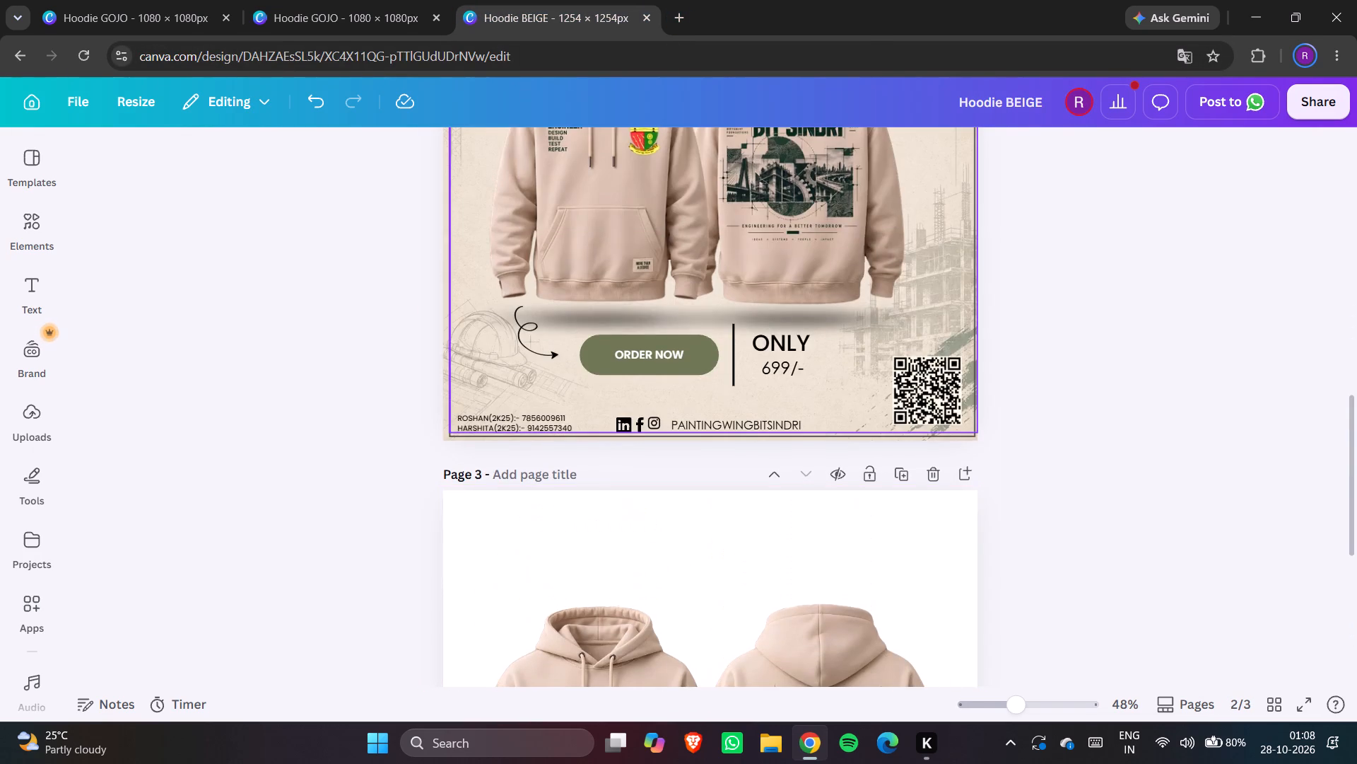
scroll(879, 263, "up", 6)
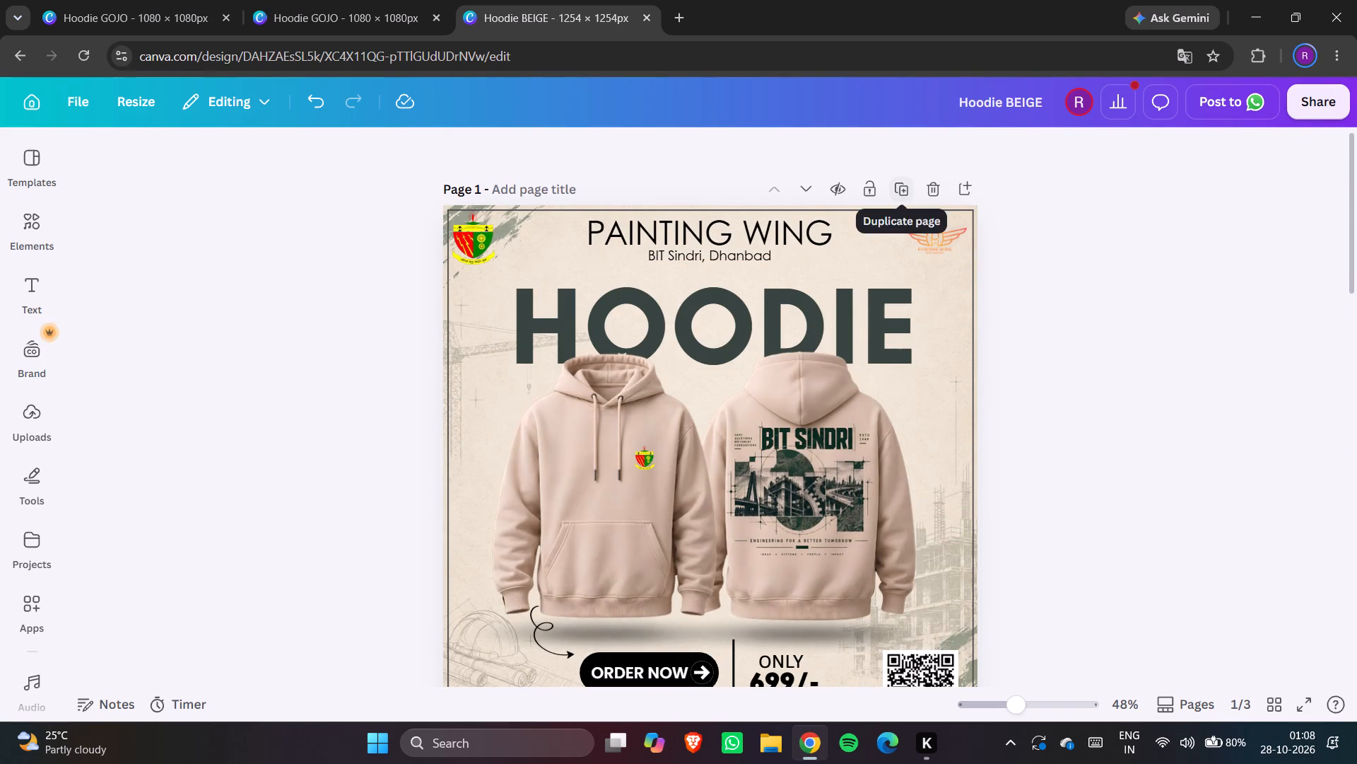
left_click(895, 191)
left_click(1093, 245)
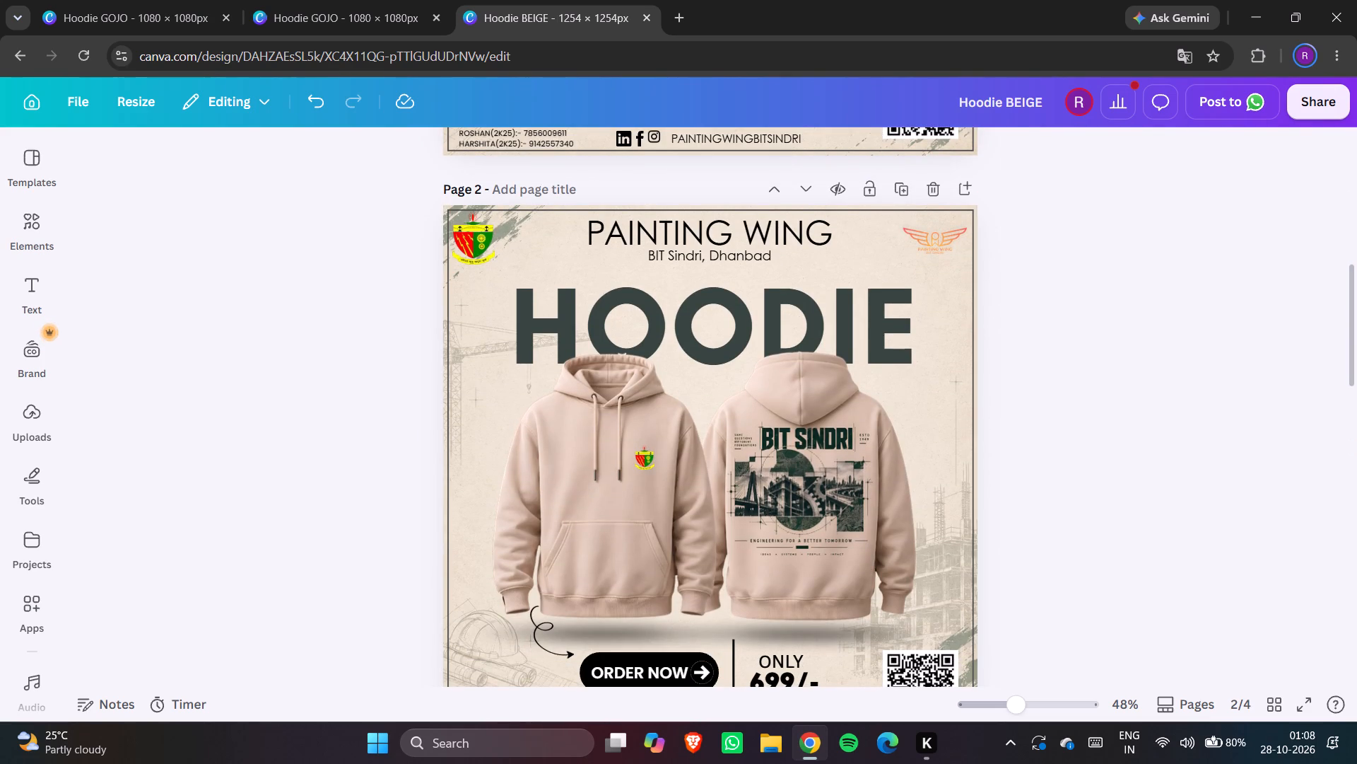
left_click(857, 475)
left_click(1084, 378)
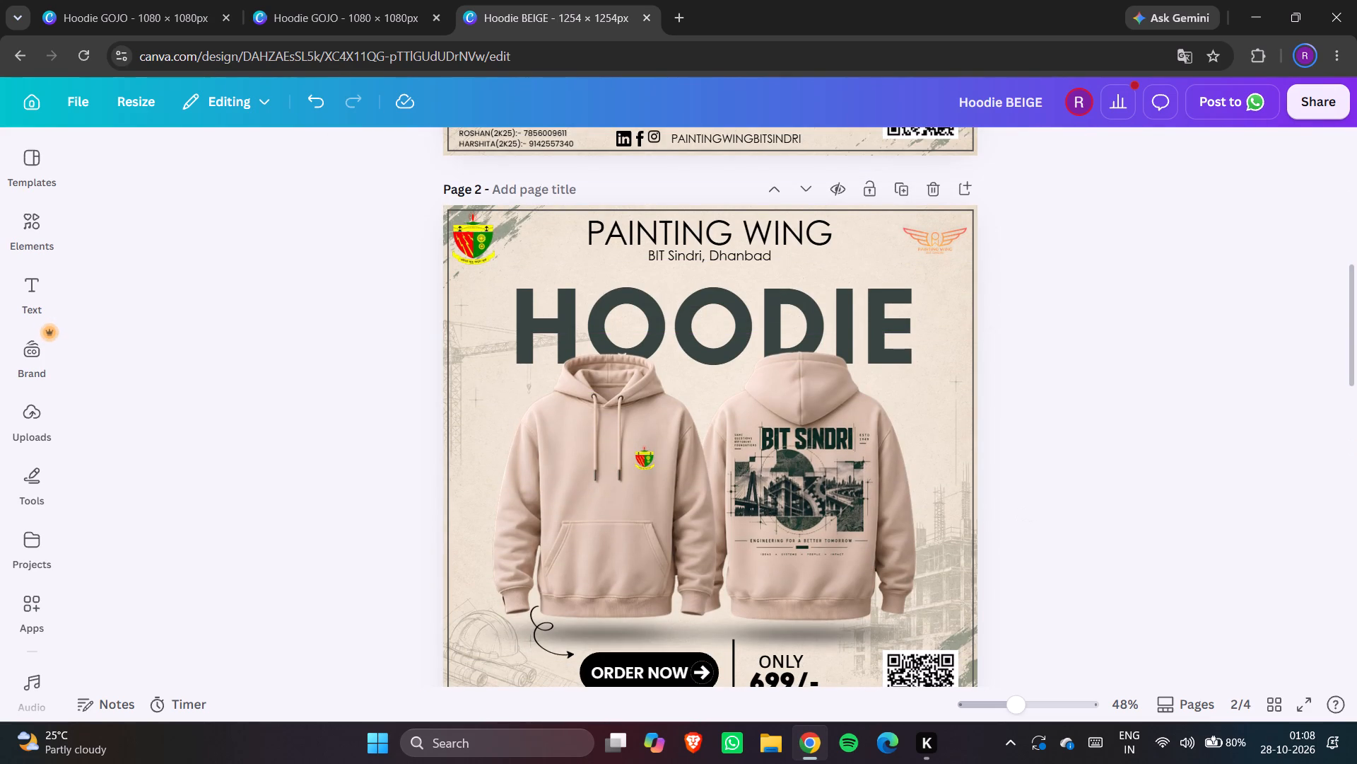
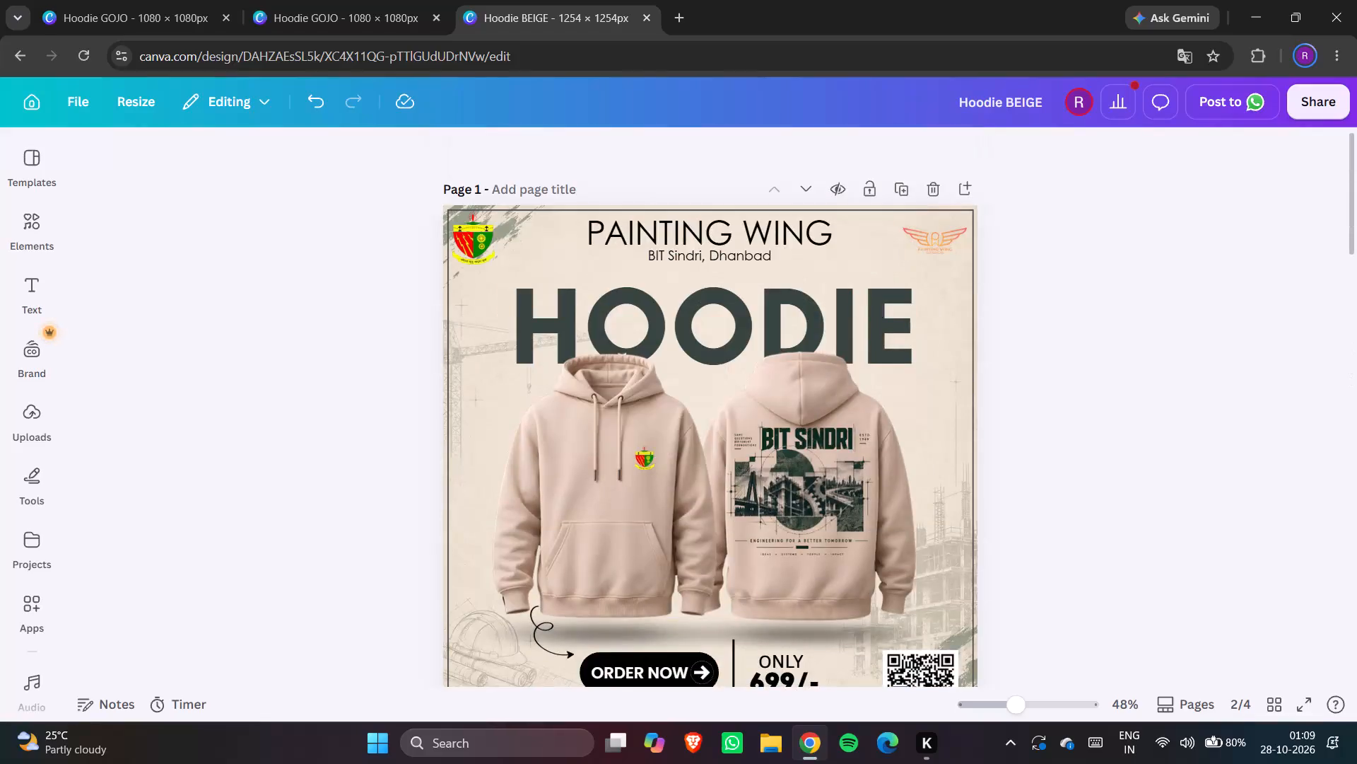
Move the hoodie mockup image on page 4 slightly upward.
scroll(1052, 470, "down", 6)
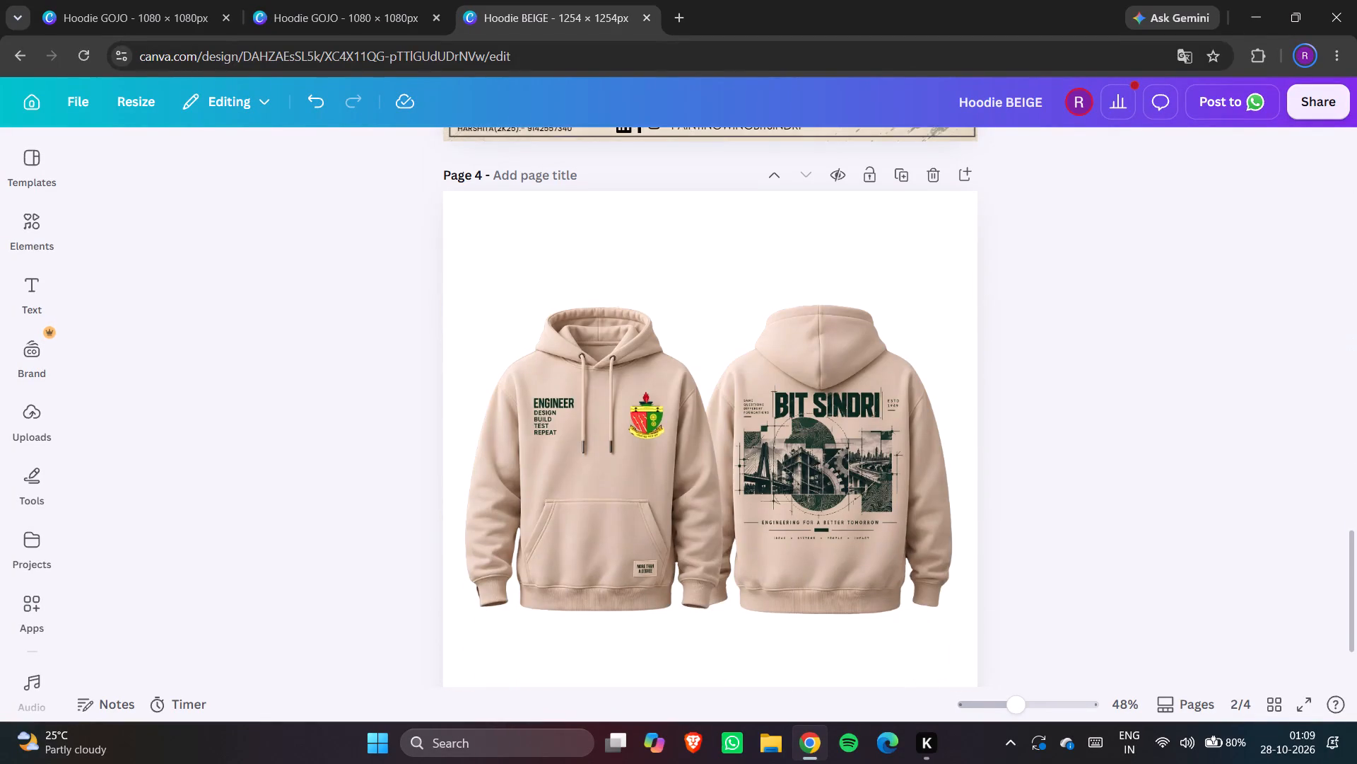
left_click(877, 342)
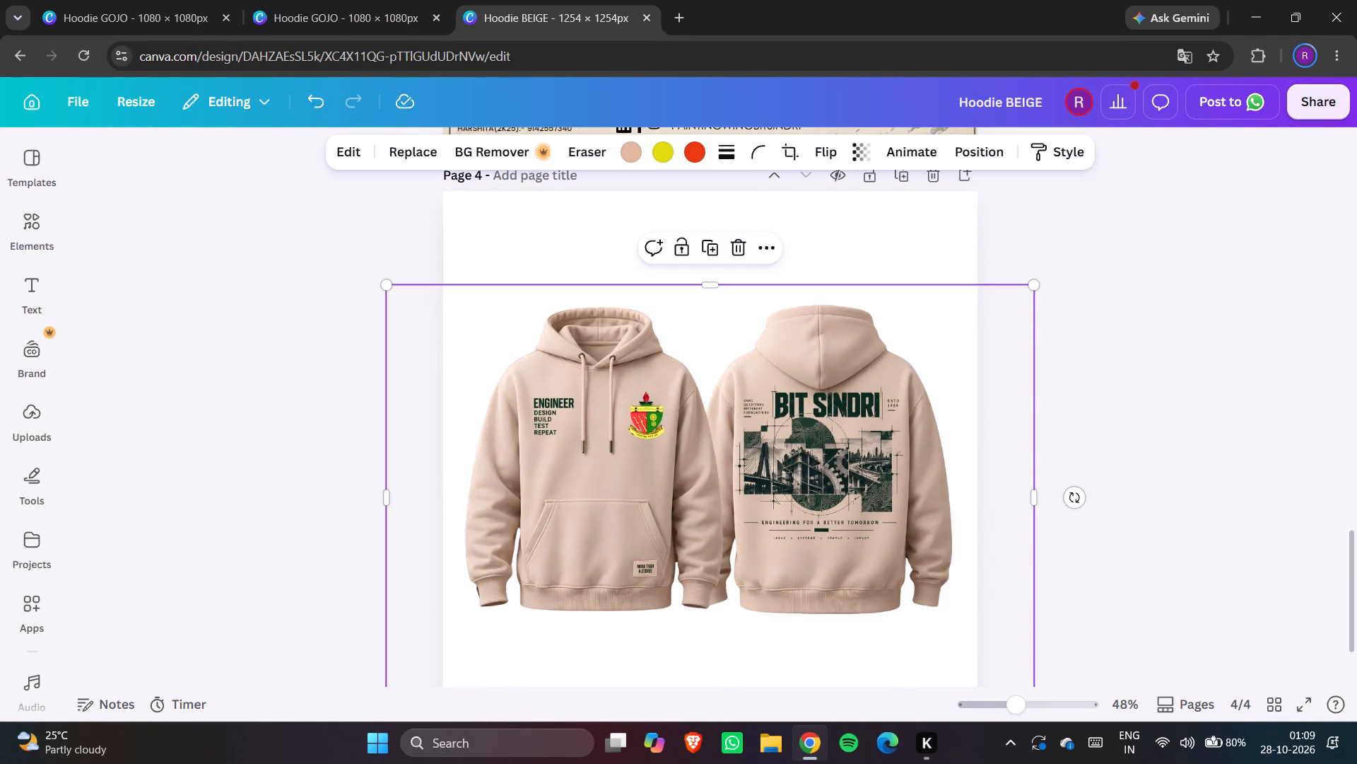
left_click_drag(877, 342, 874, 306)
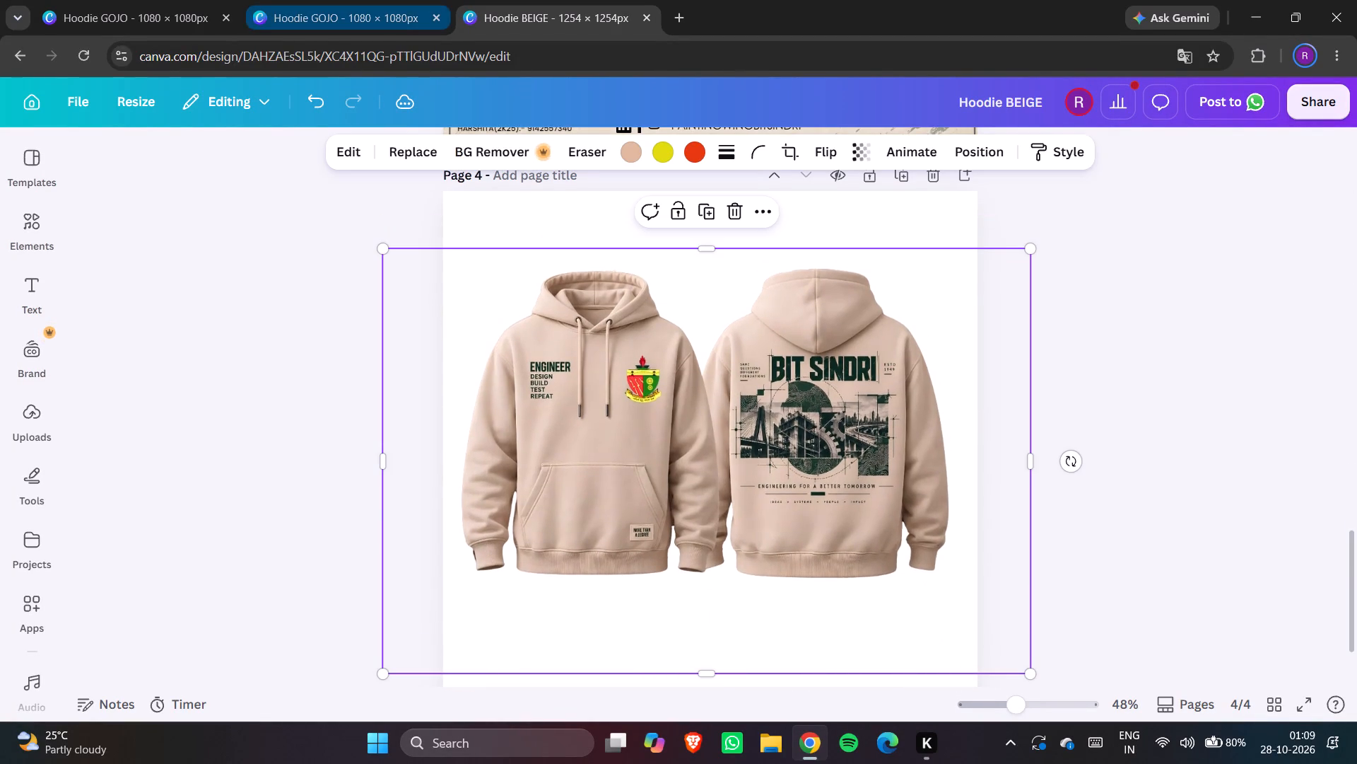
Look at the Hoodie GOJO poster, then return to page 2 of the Hoodie BEIGE design.
left_click(370, 0)
scroll(693, 281, "up", 3)
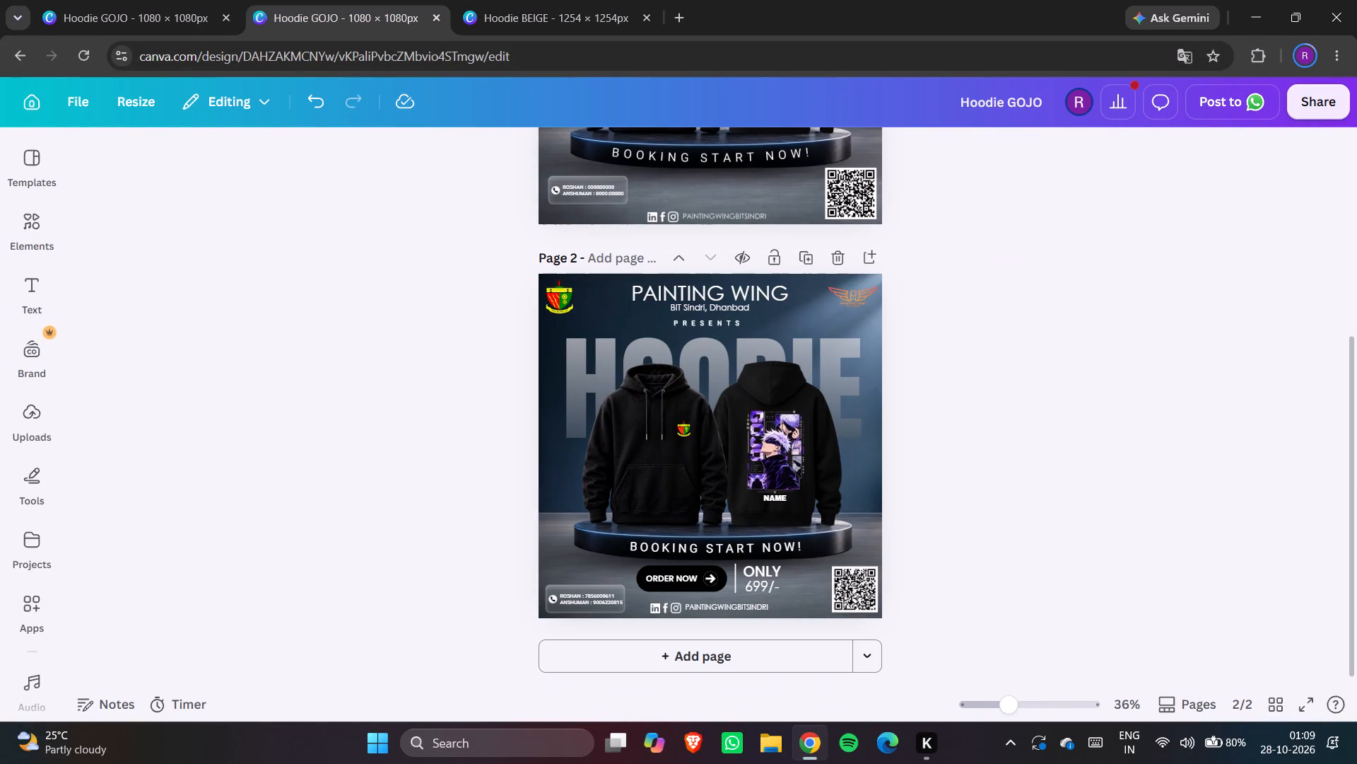
left_click(587, 0)
scroll(666, 291, "up", 4)
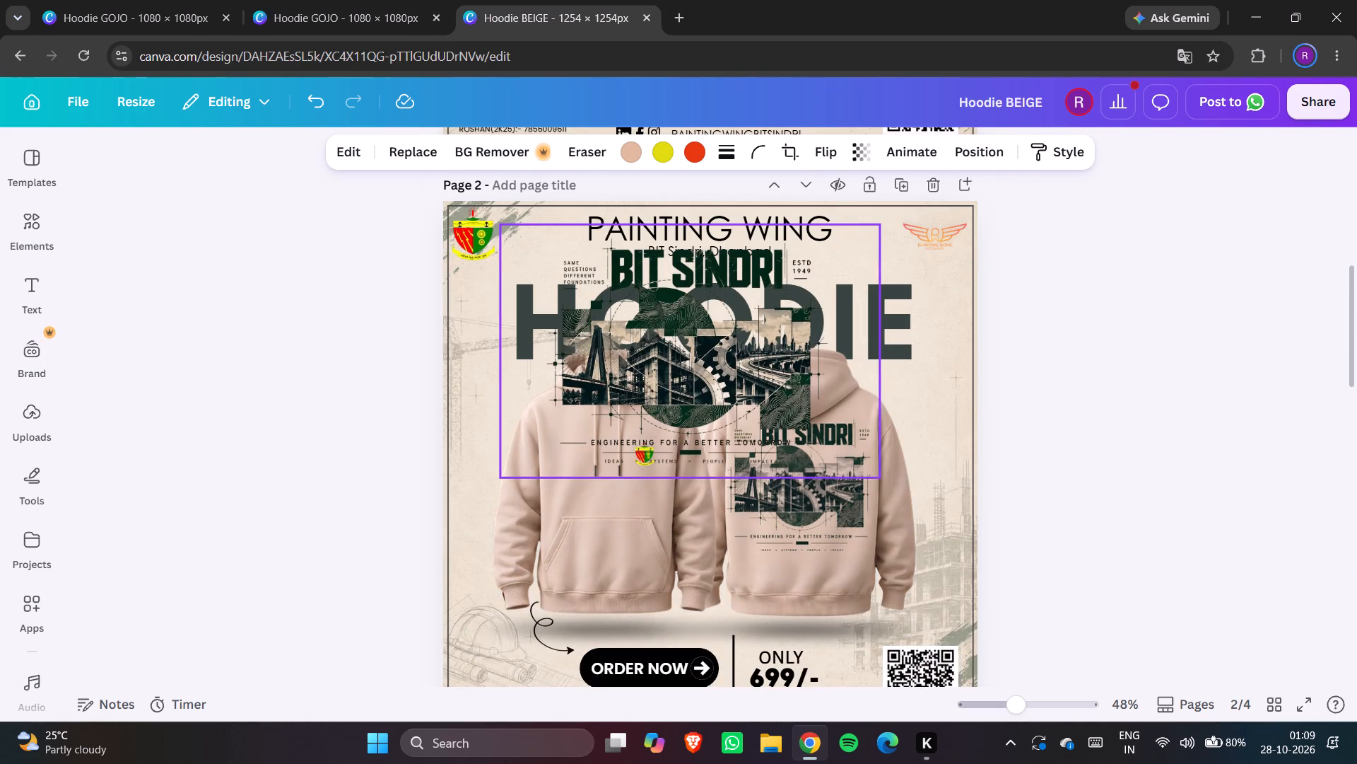
Leave the Hoodie BEIGE design and open the Hoodie LUFFY design from the recent designs.
left_click(33, 99)
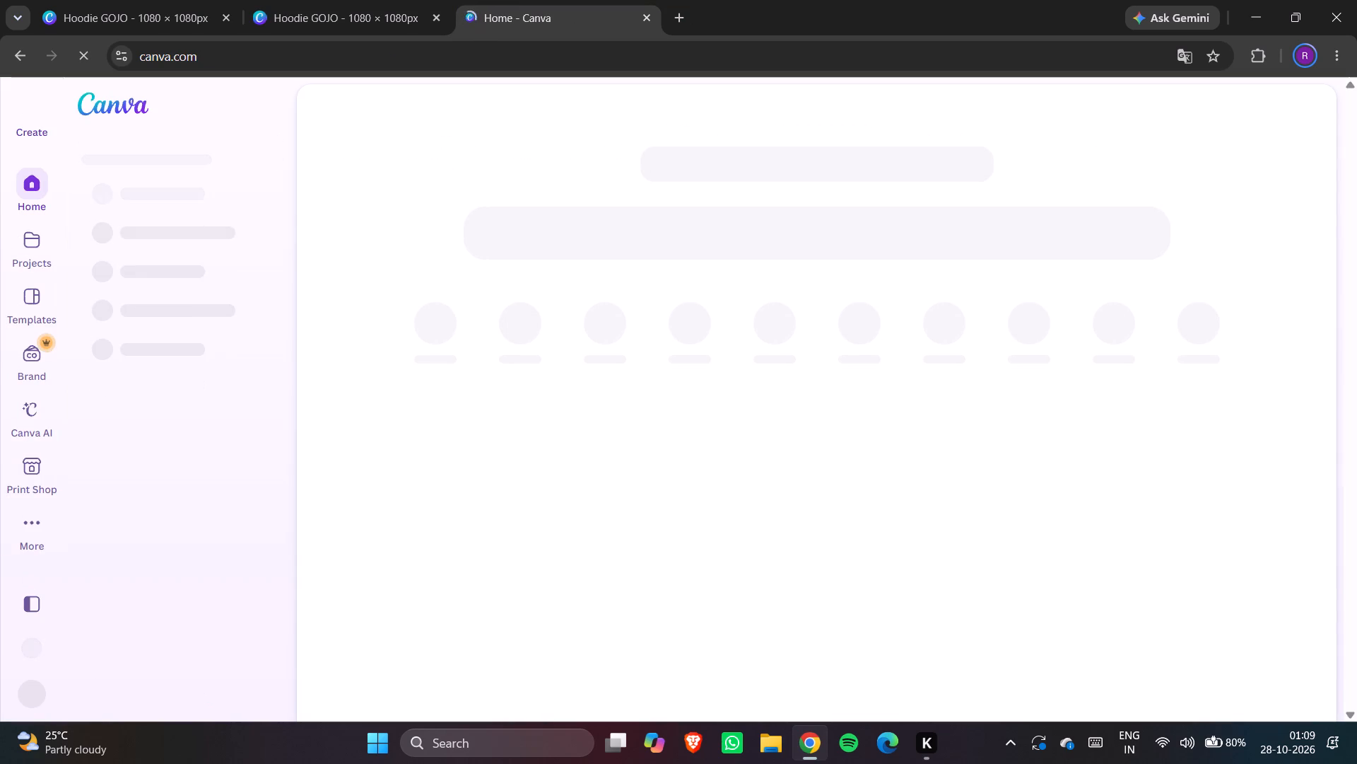
scroll(544, 374, "down", 1)
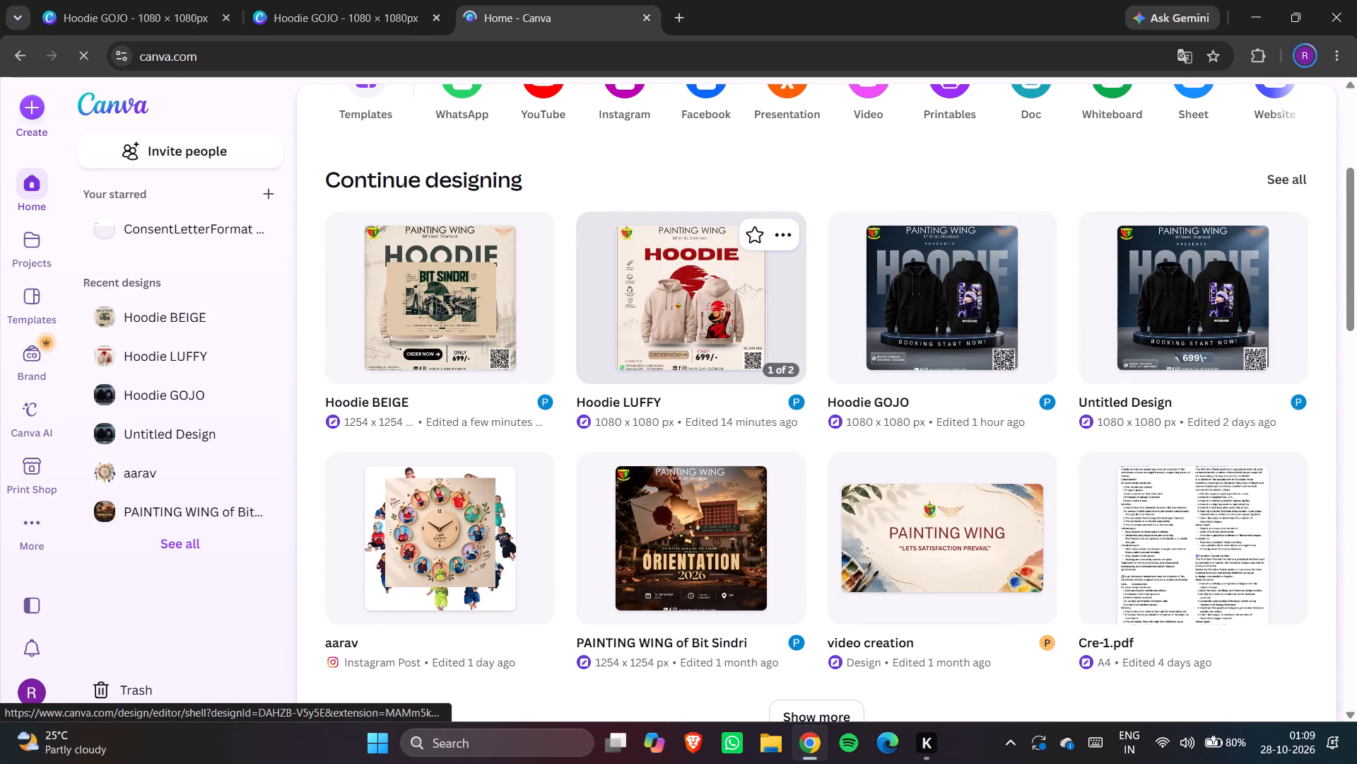
left_click(698, 319)
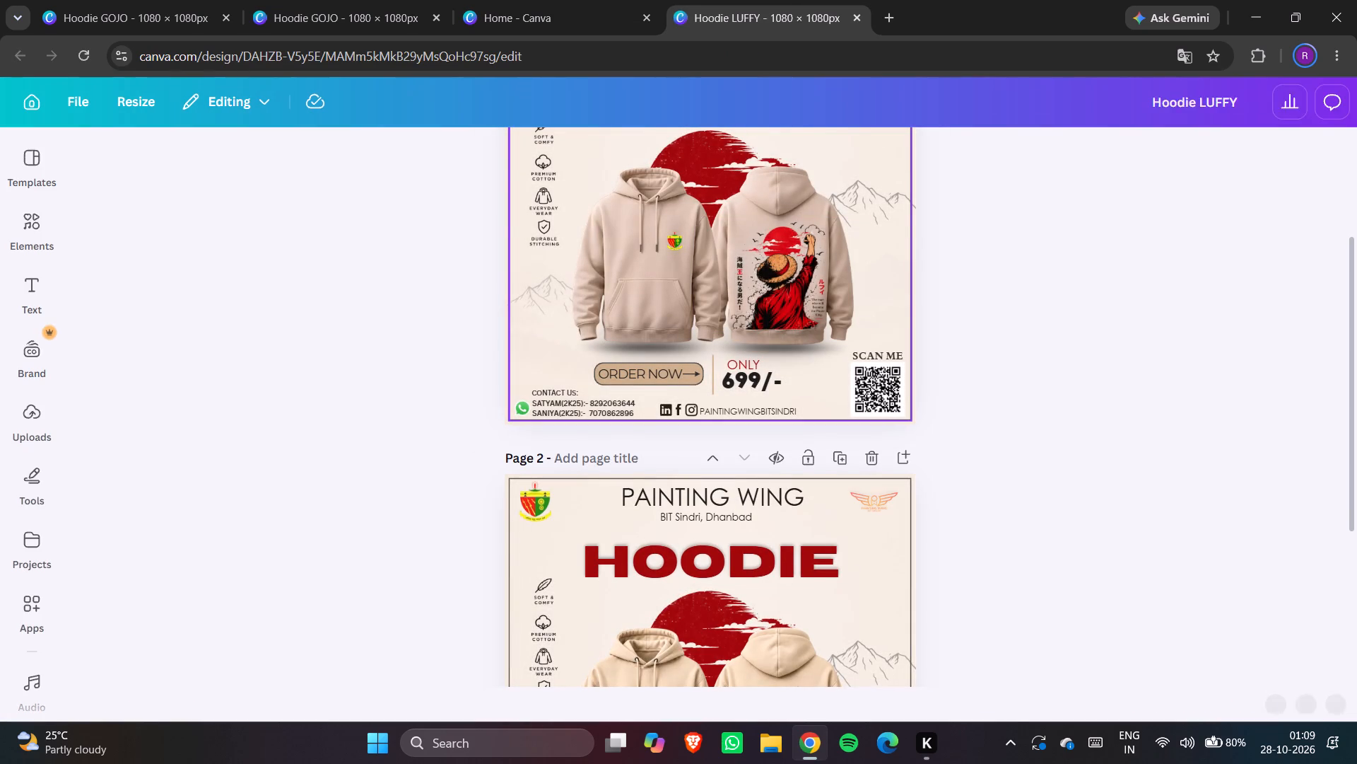
Find the plain beige hoodie pair among the layers of the LUFFY poster's page 1 and copy it.
left_click(785, 182)
left_click(952, 157)
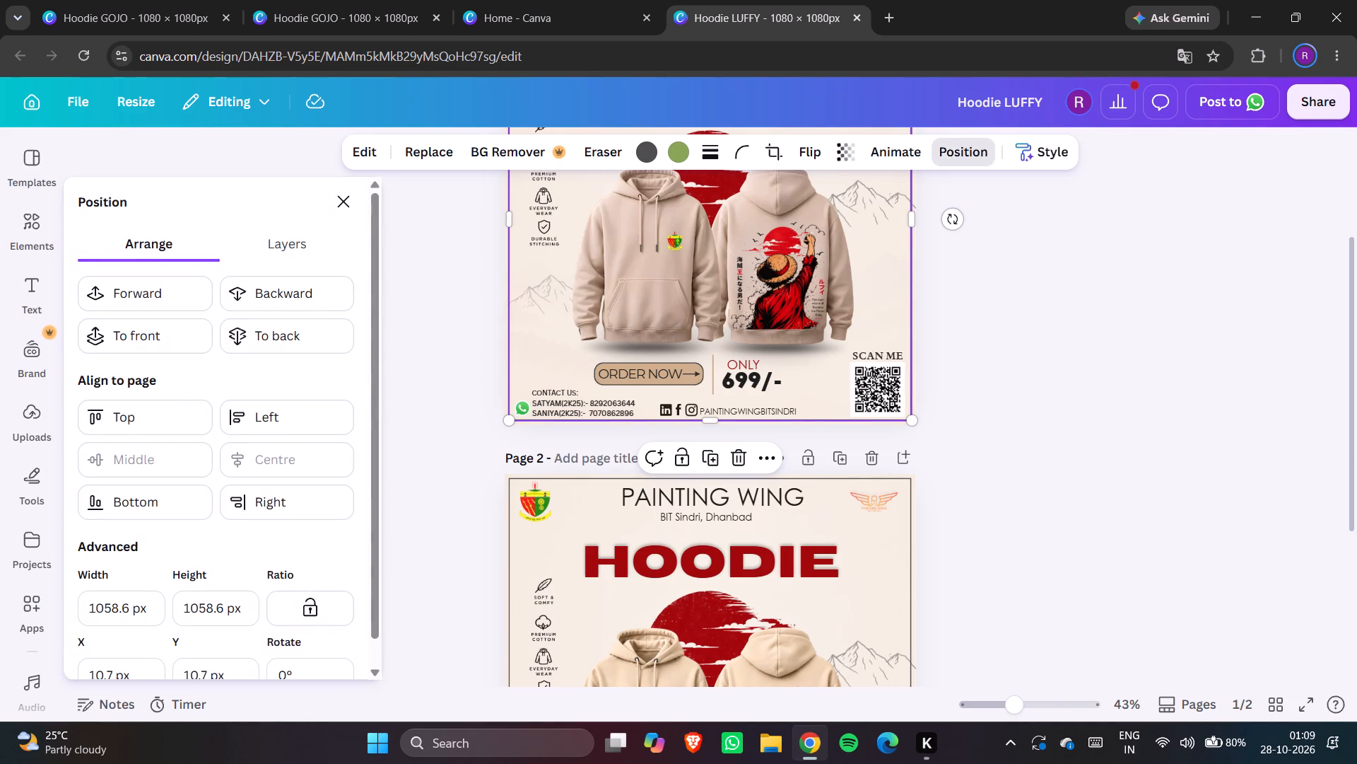
left_click(247, 270)
left_click(270, 248)
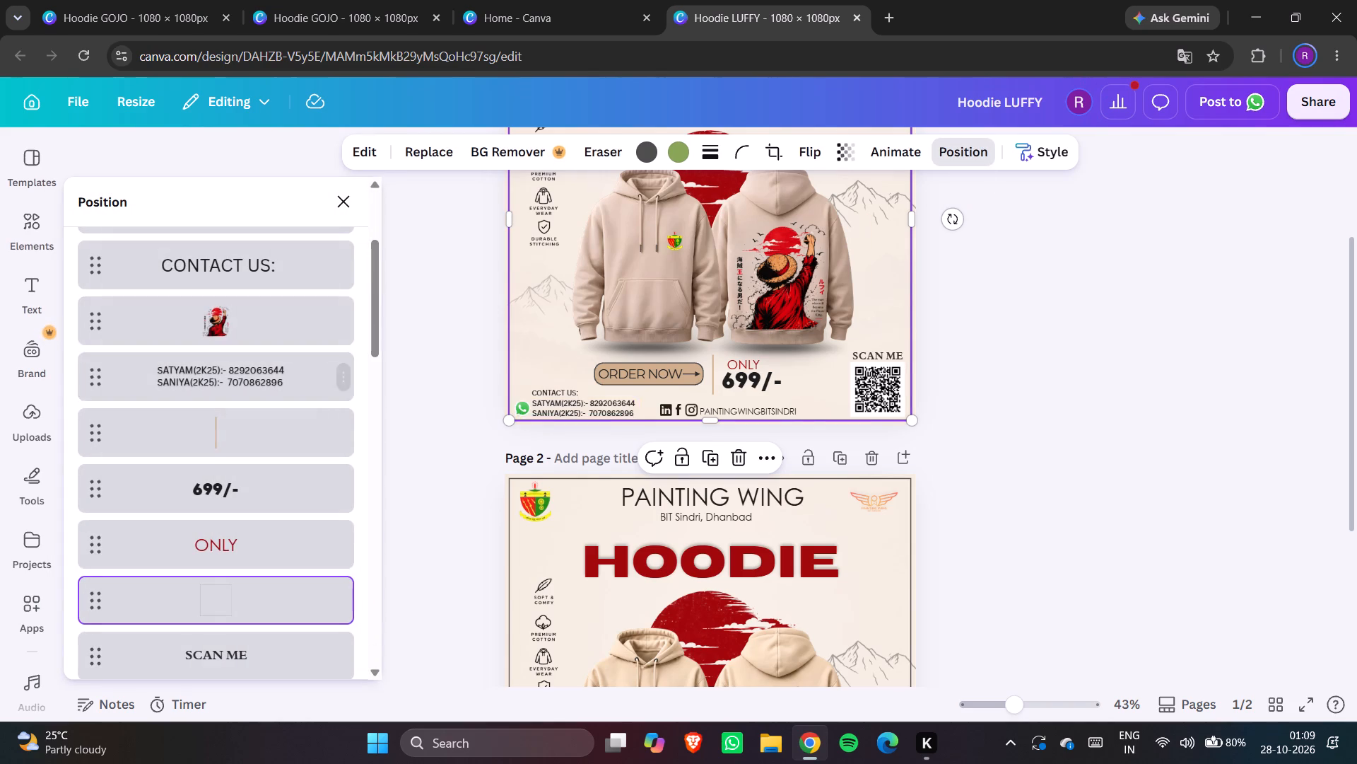
scroll(233, 433, "down", 7)
scroll(230, 474, "up", 6)
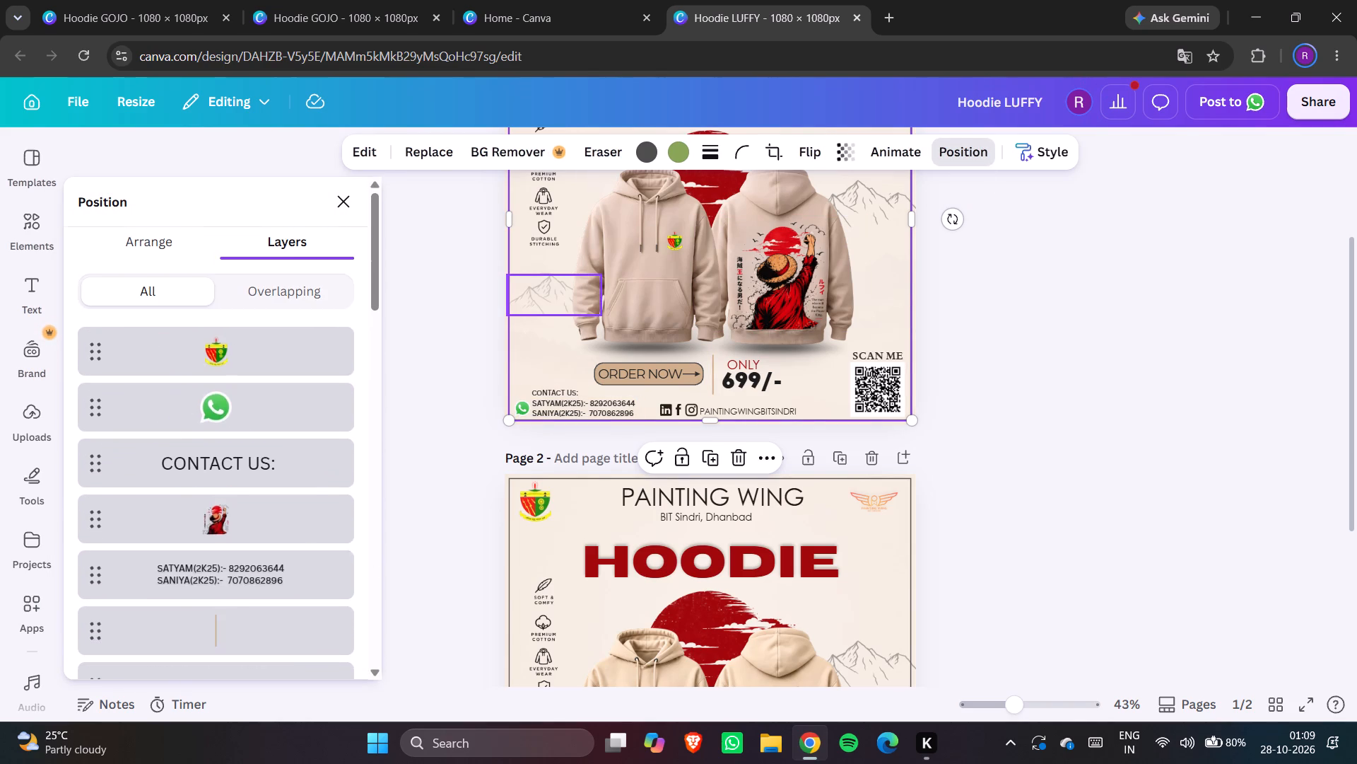
scroll(230, 474, "up", 2)
scroll(230, 474, "down", 2)
scroll(230, 474, "up", 2)
scroll(230, 474, "down", 4)
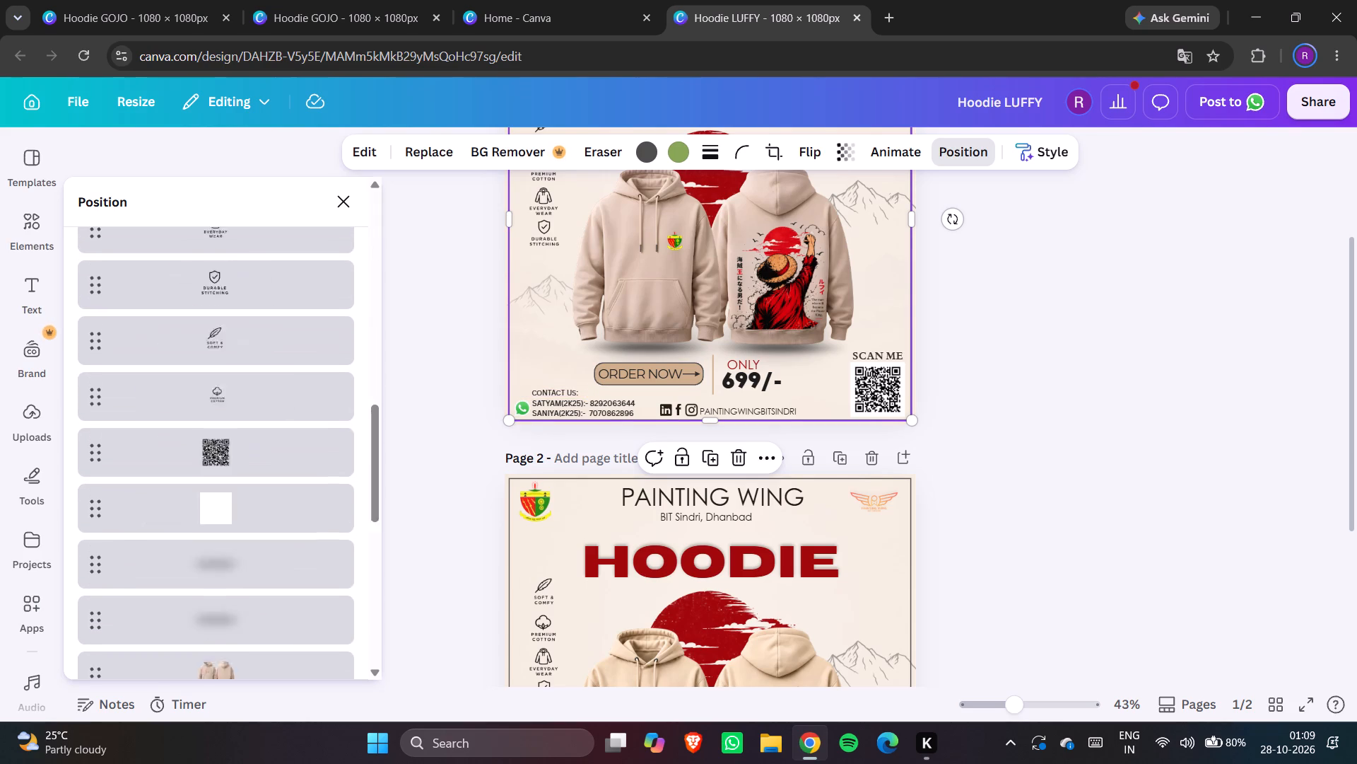
left_click(231, 403)
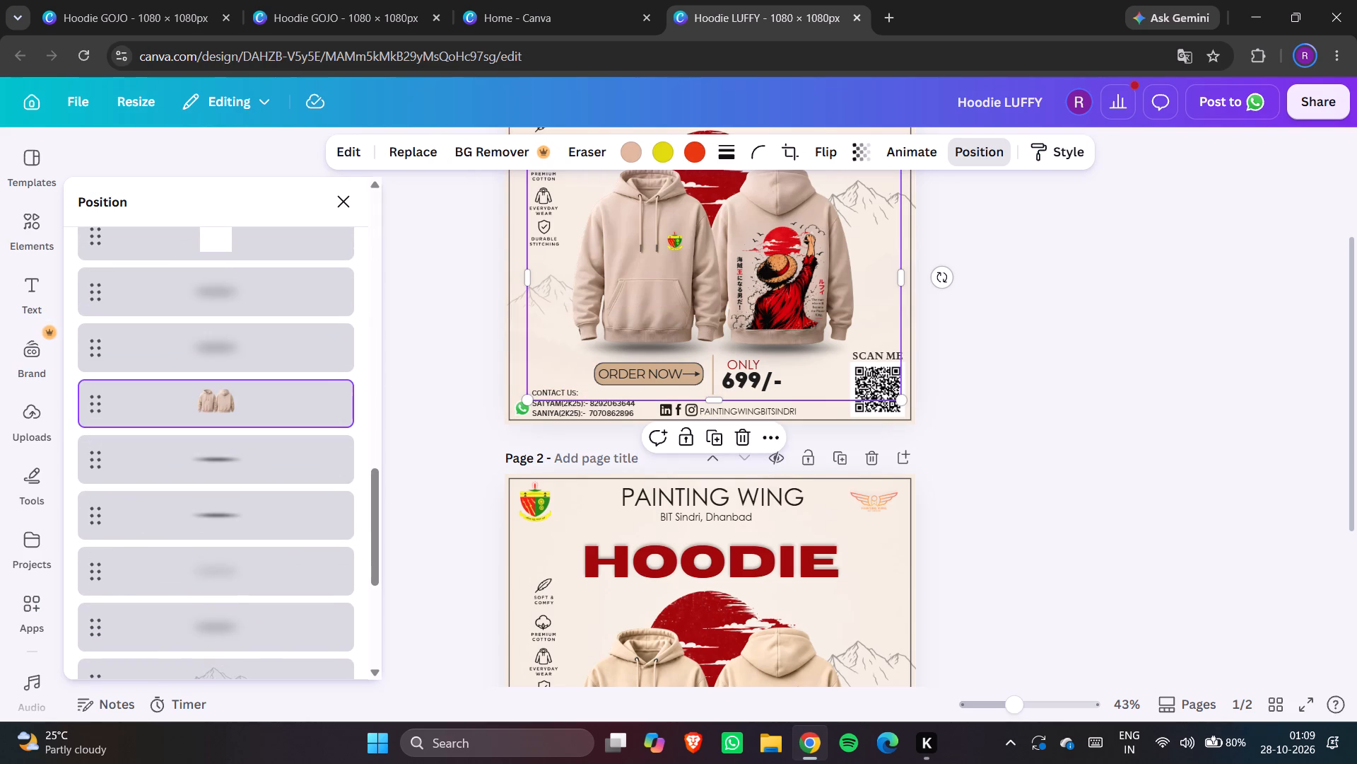
key("ctrl+c")
Reopen the Hoodie BEIGE design and paste the copied plain hoodie pair onto page 2.
left_click(488, 0)
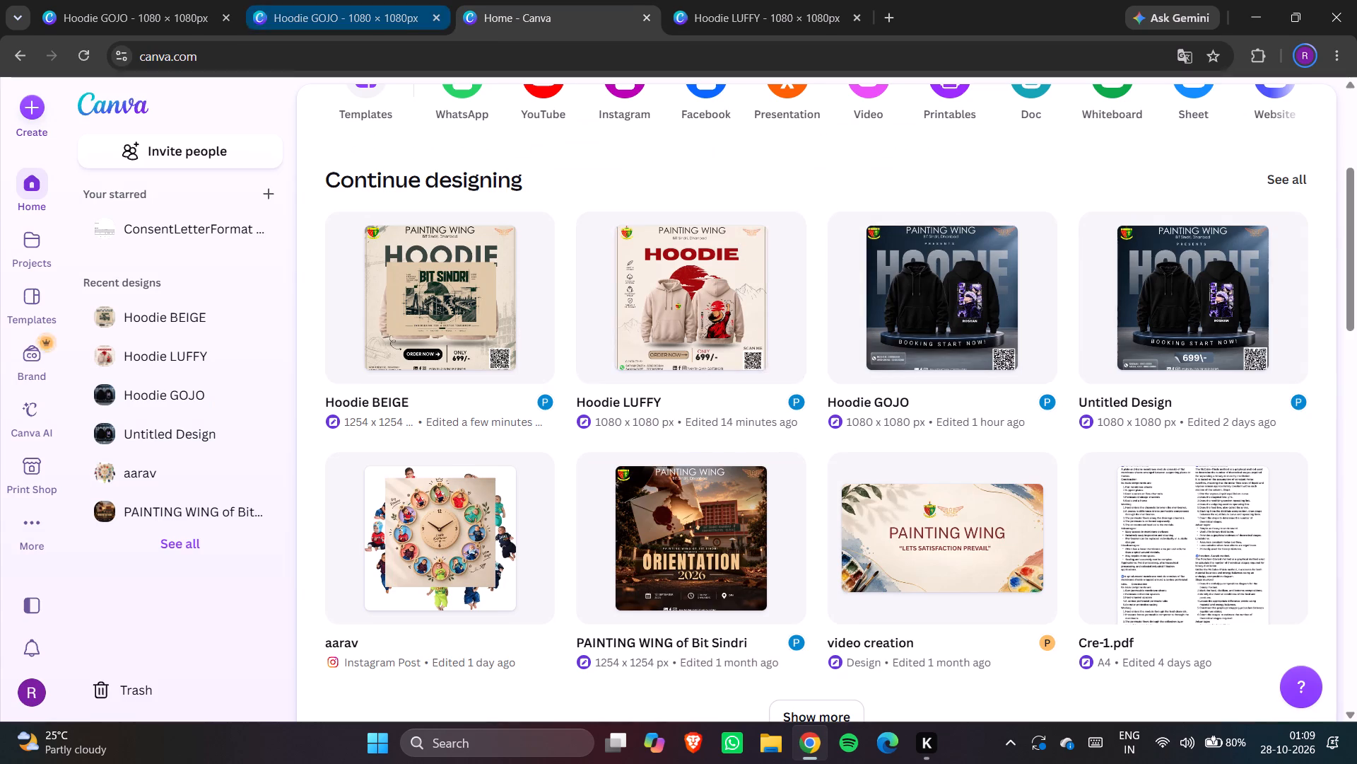
left_click(358, 8)
left_click(188, 1)
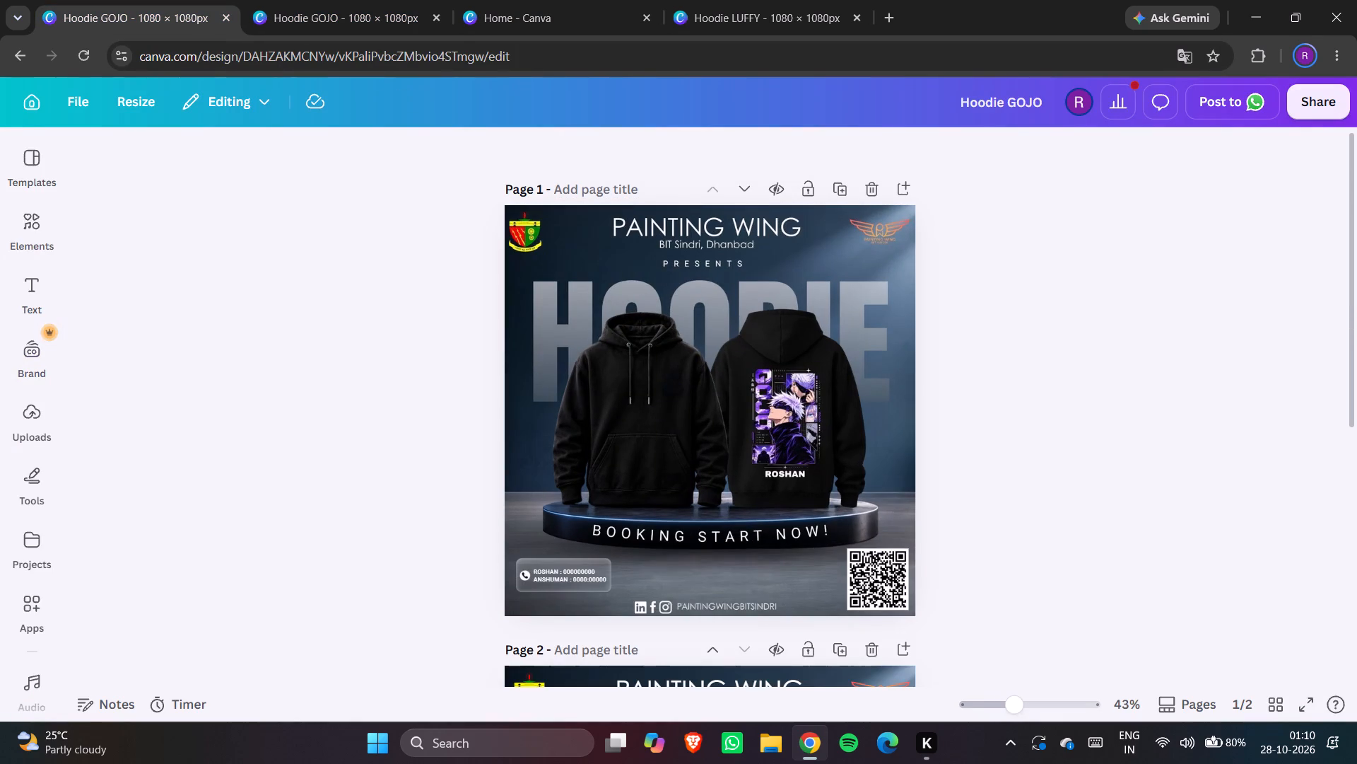
left_click(557, 1)
left_click(423, 305)
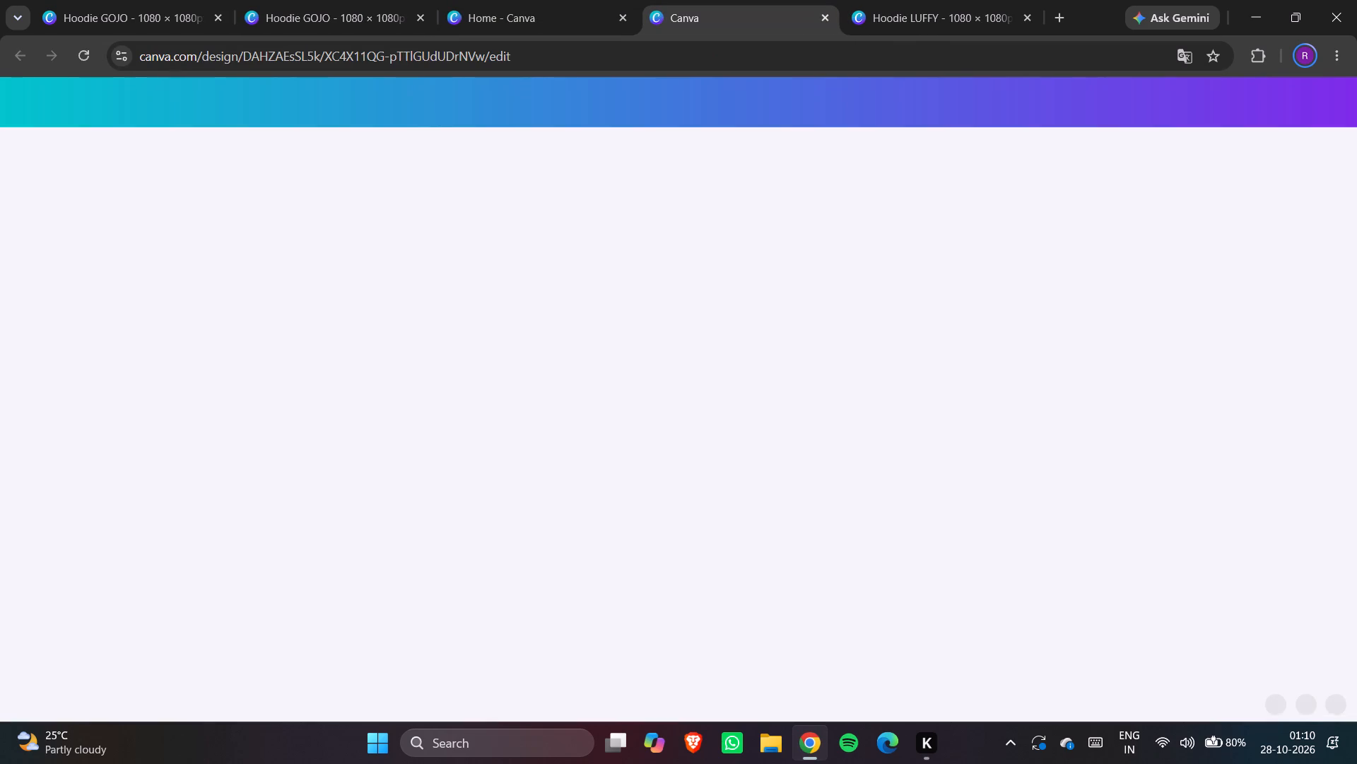
scroll(828, 429, "down", 1)
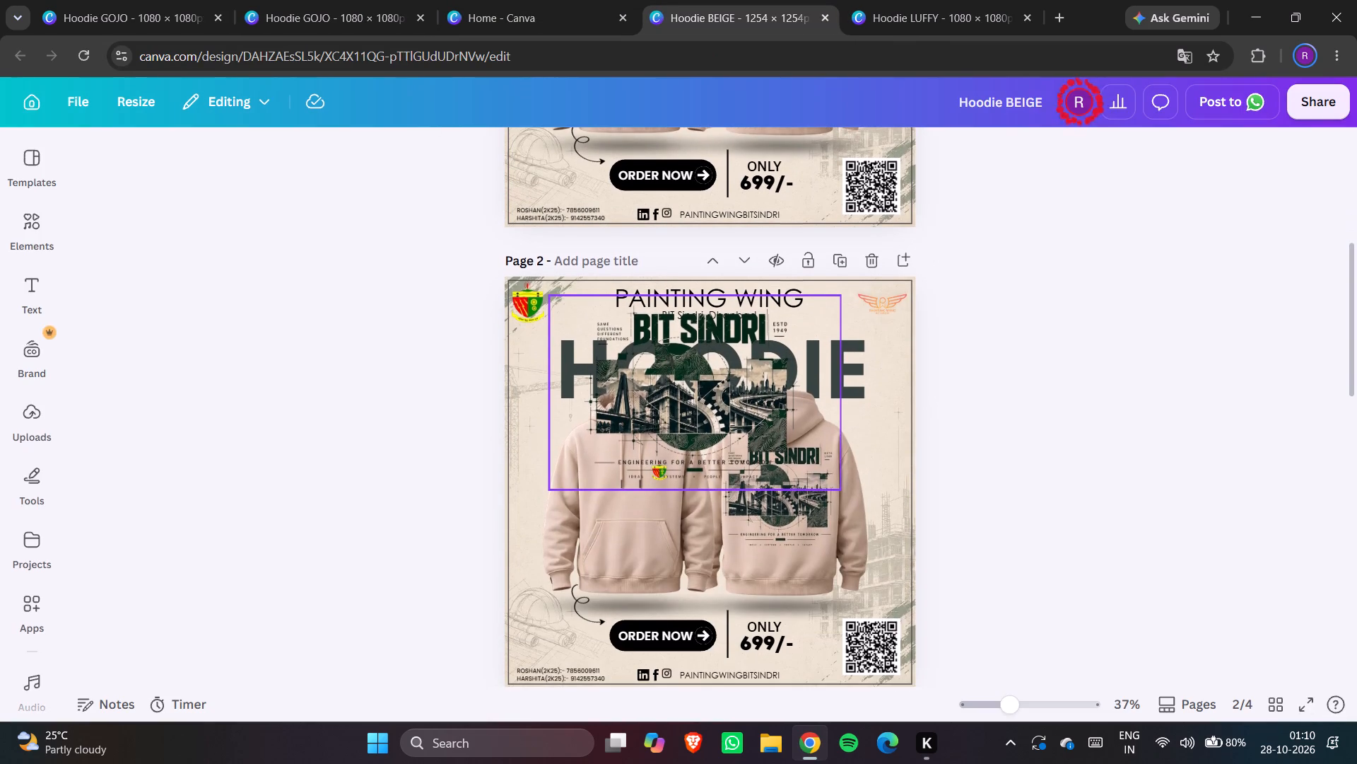
scroll(828, 432, "down", 1)
key("ctrl+v")
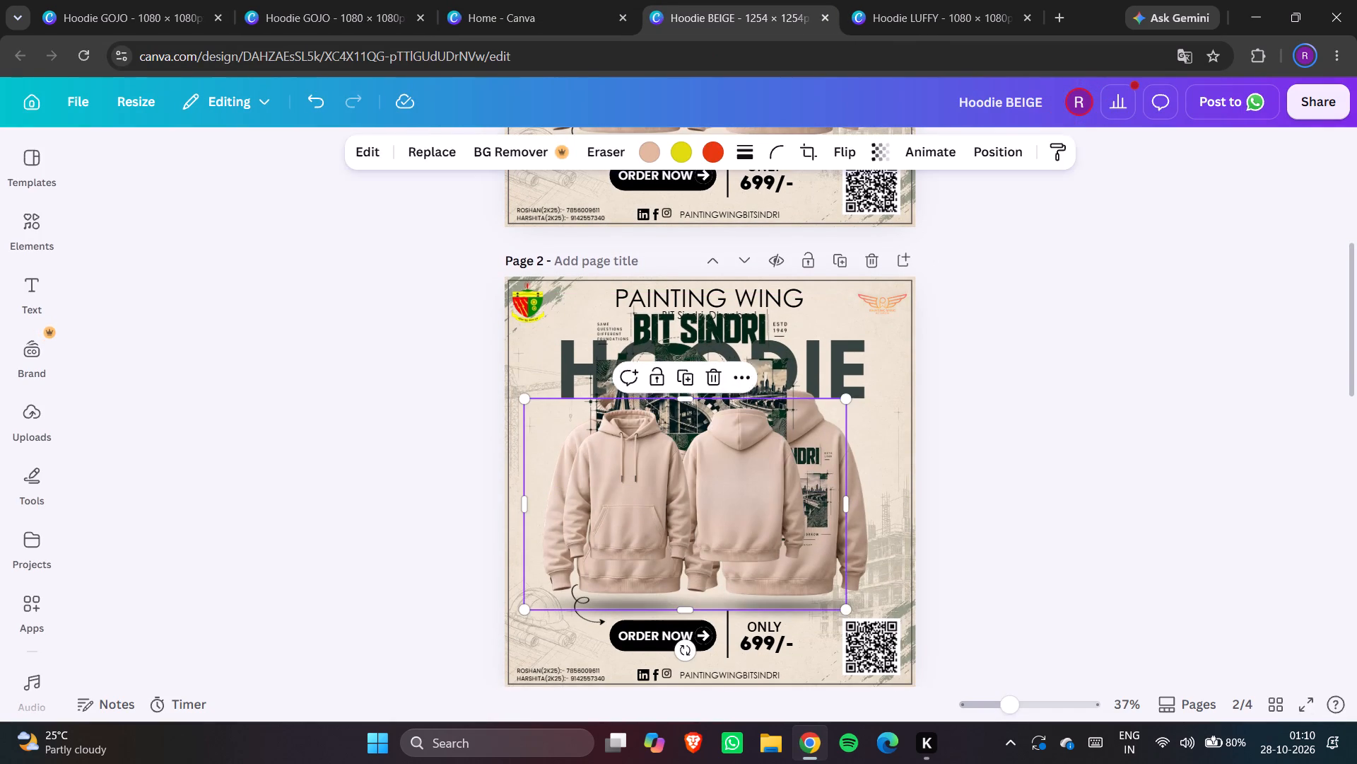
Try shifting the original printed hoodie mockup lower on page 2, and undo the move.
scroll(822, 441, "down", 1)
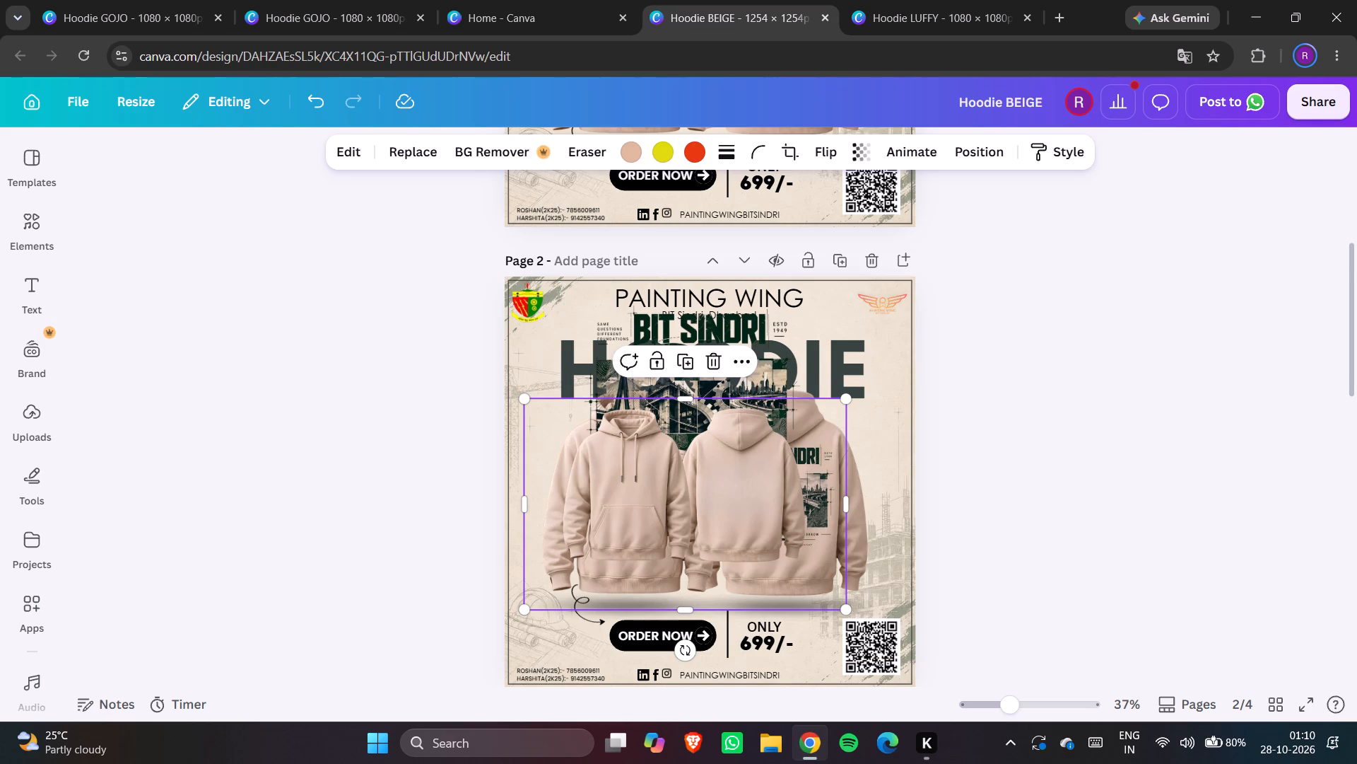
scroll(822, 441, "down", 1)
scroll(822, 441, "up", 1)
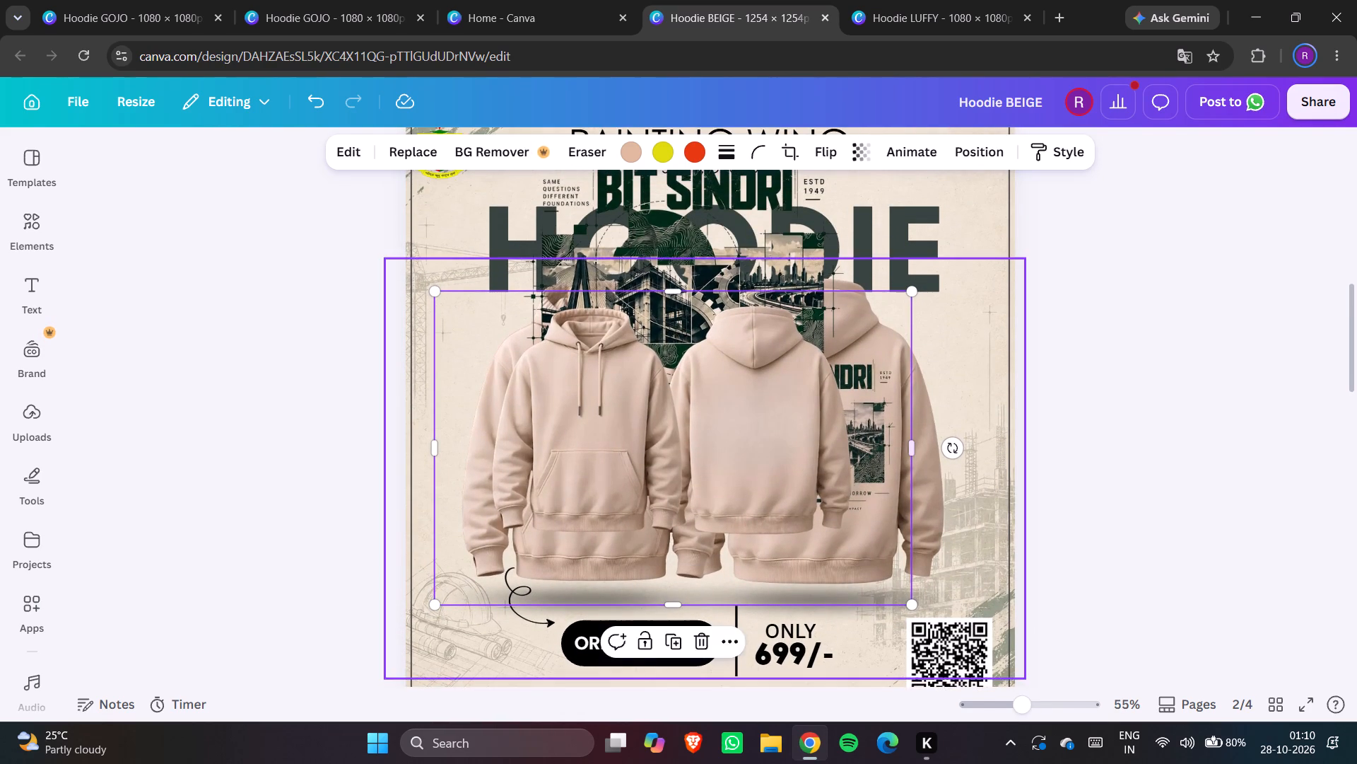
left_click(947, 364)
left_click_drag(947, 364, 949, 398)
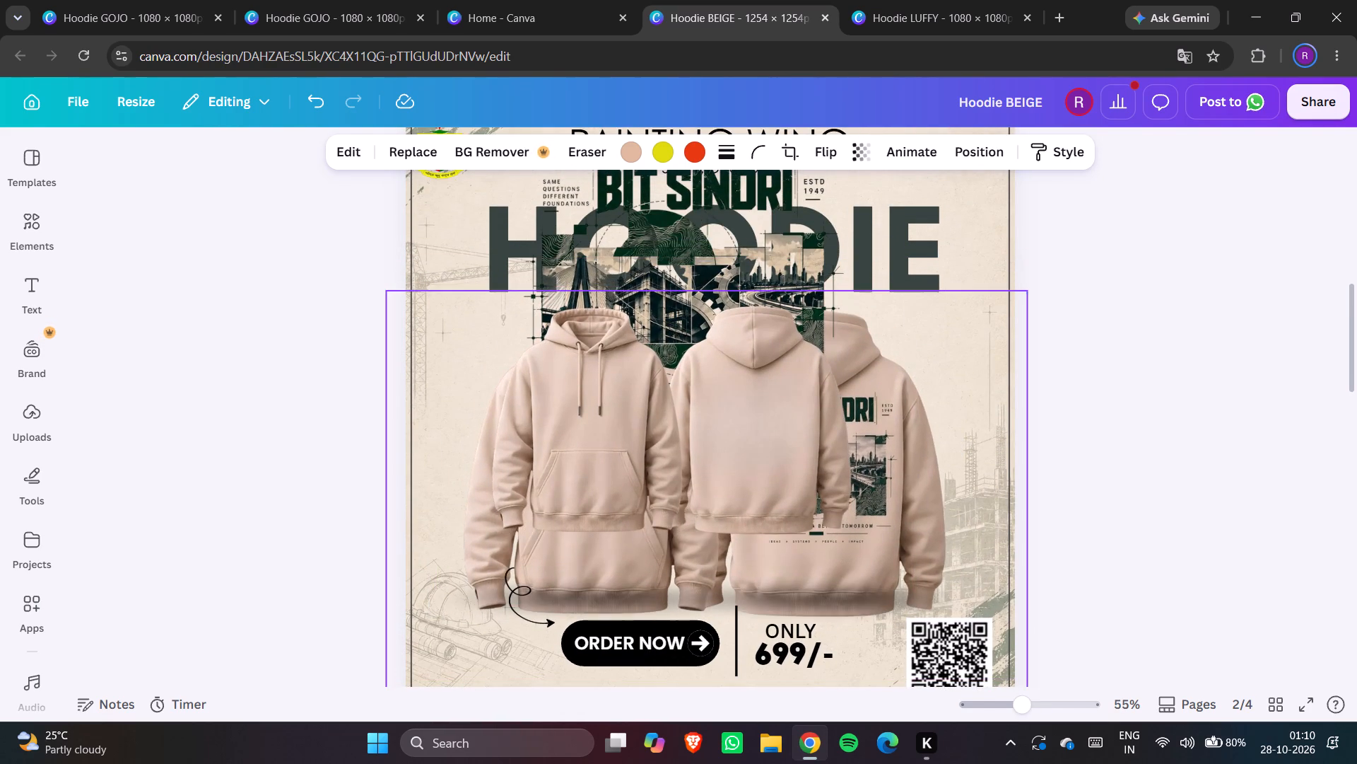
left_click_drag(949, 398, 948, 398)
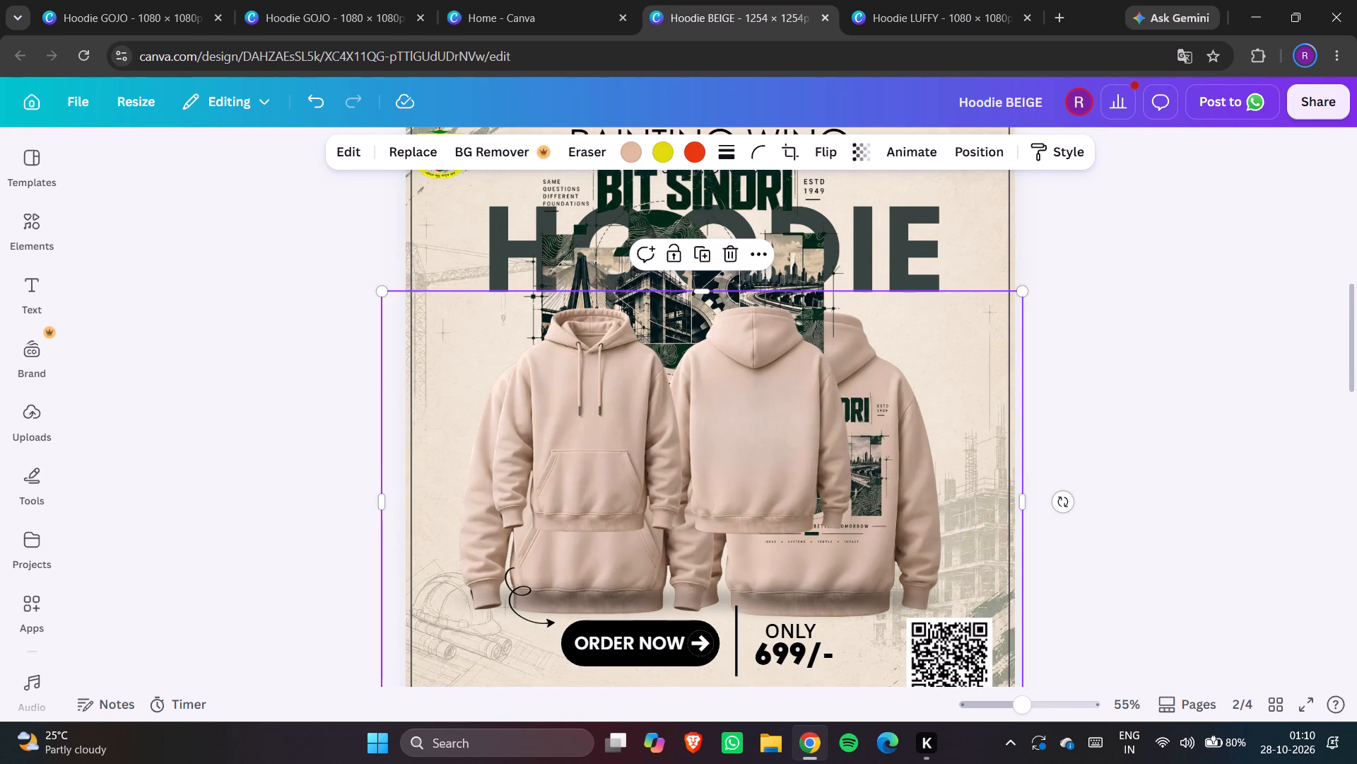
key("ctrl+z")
Move the large BIT SINDRI artwork up on page 2, clear of the hoodies.
left_click(813, 239)
left_click_drag(813, 240, 836, 189)
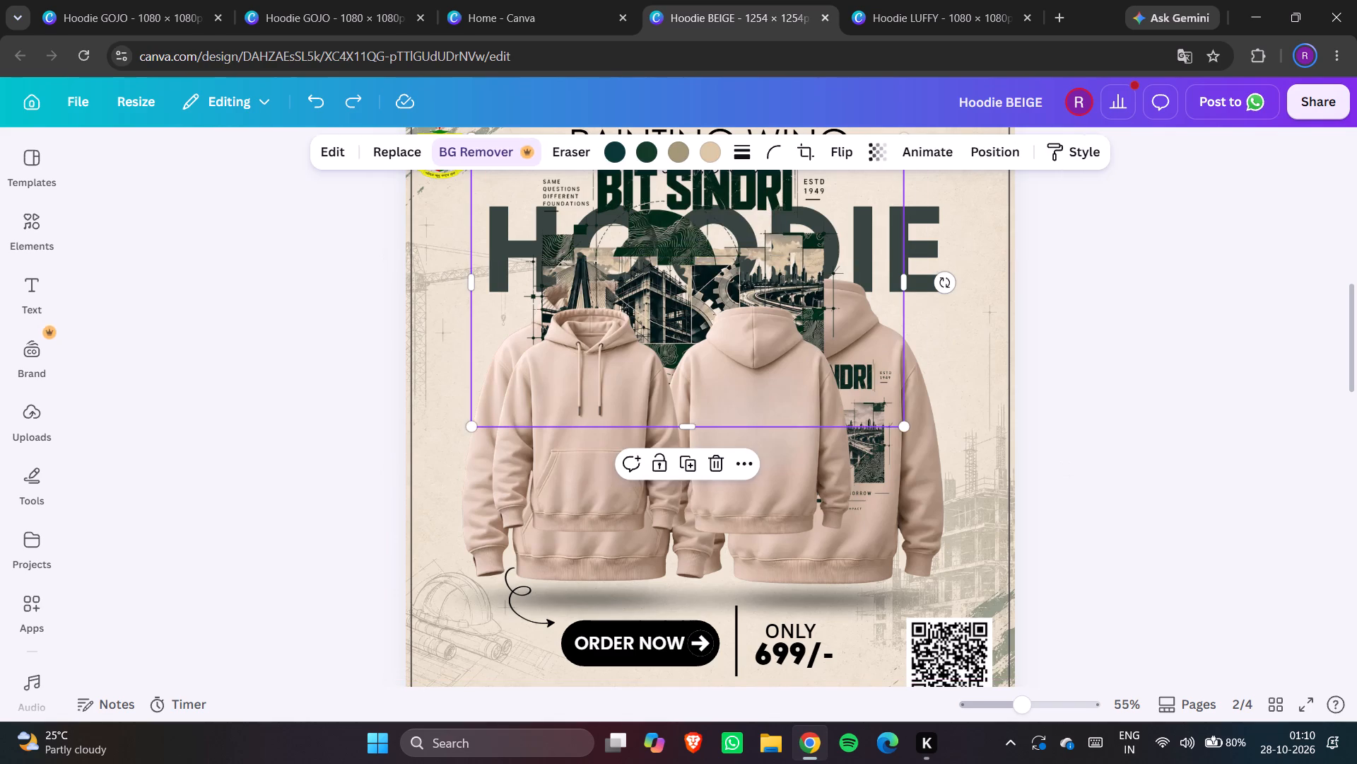
left_click_drag(836, 189, 882, 114)
Enlarge the pasted plain hoodie pair to about 1,300 px wide and align it exactly over the original printed hoodies.
left_click(768, 454)
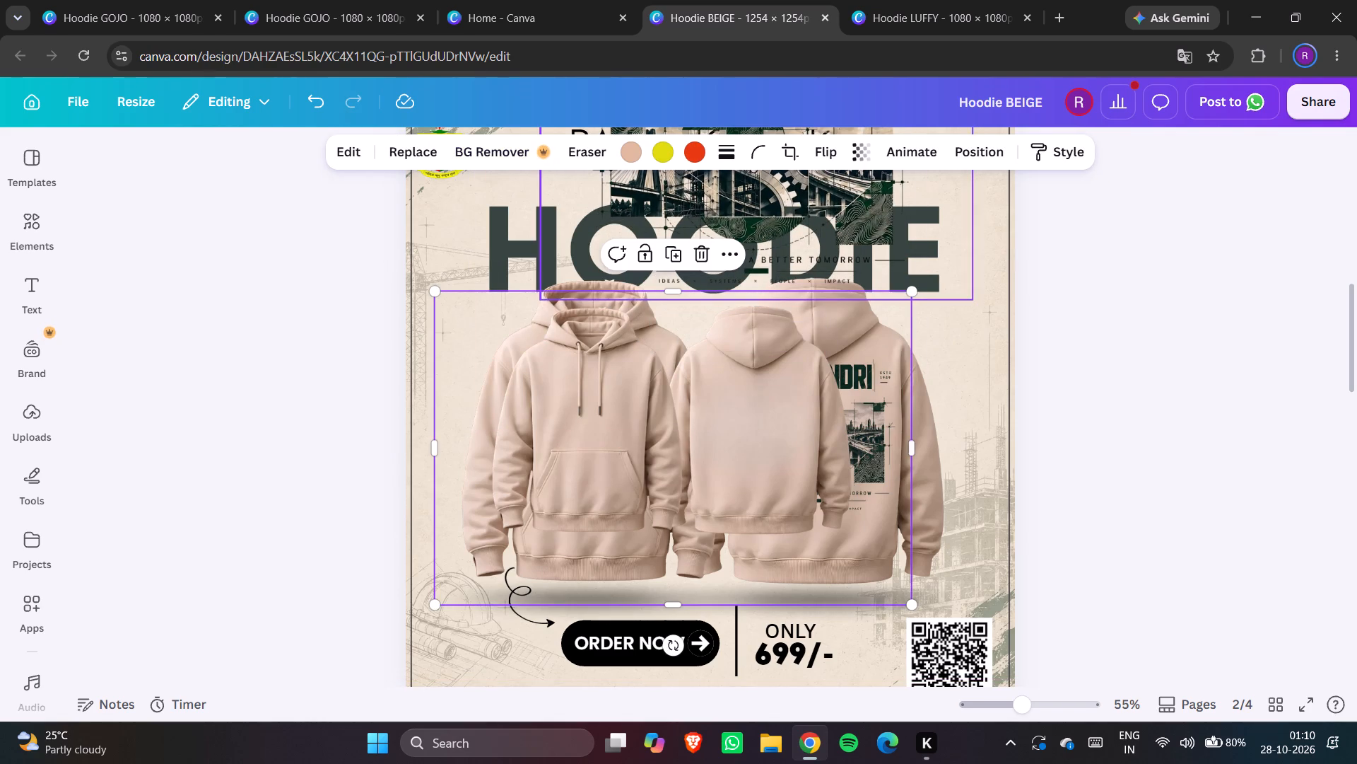
left_click_drag(913, 290, 1052, 186)
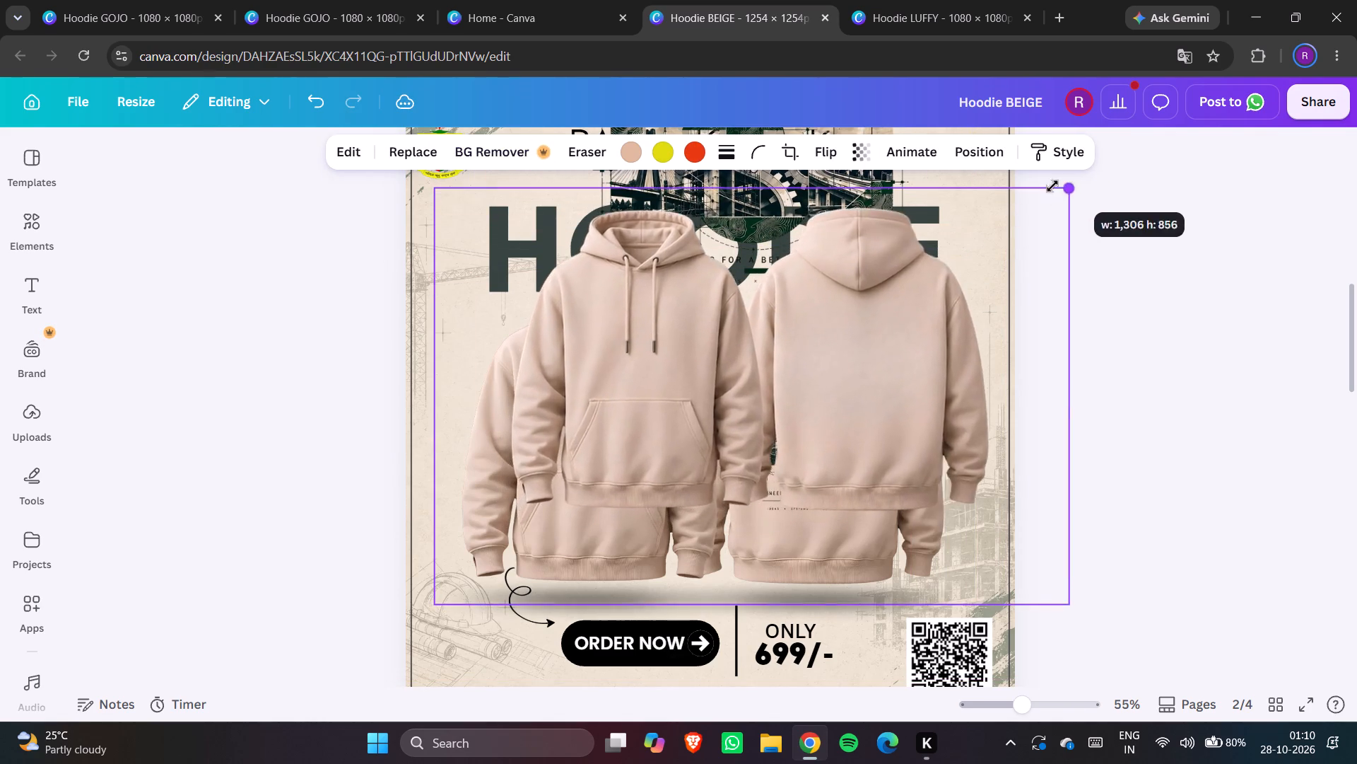
left_click_drag(1052, 186, 1056, 184)
left_click_drag(944, 330, 898, 400)
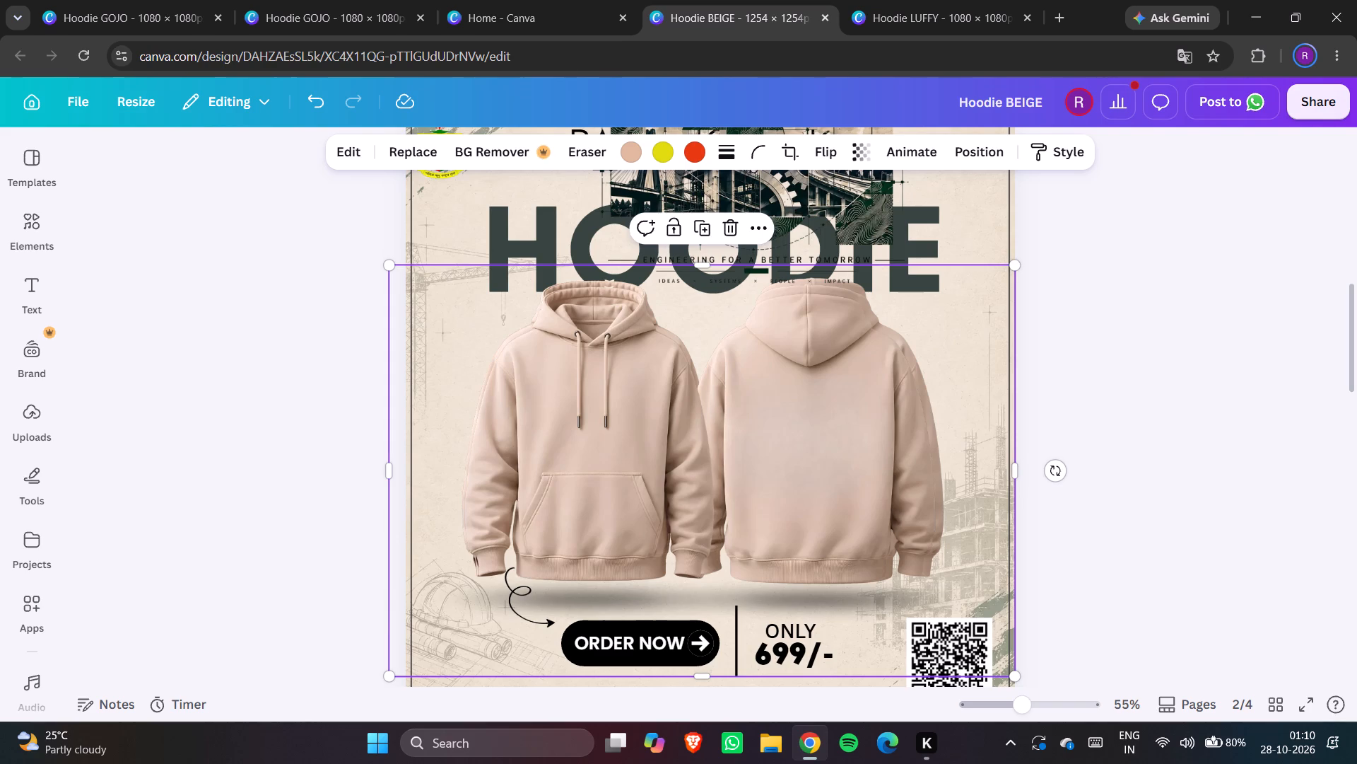
left_click_drag(1011, 270, 1011, 266)
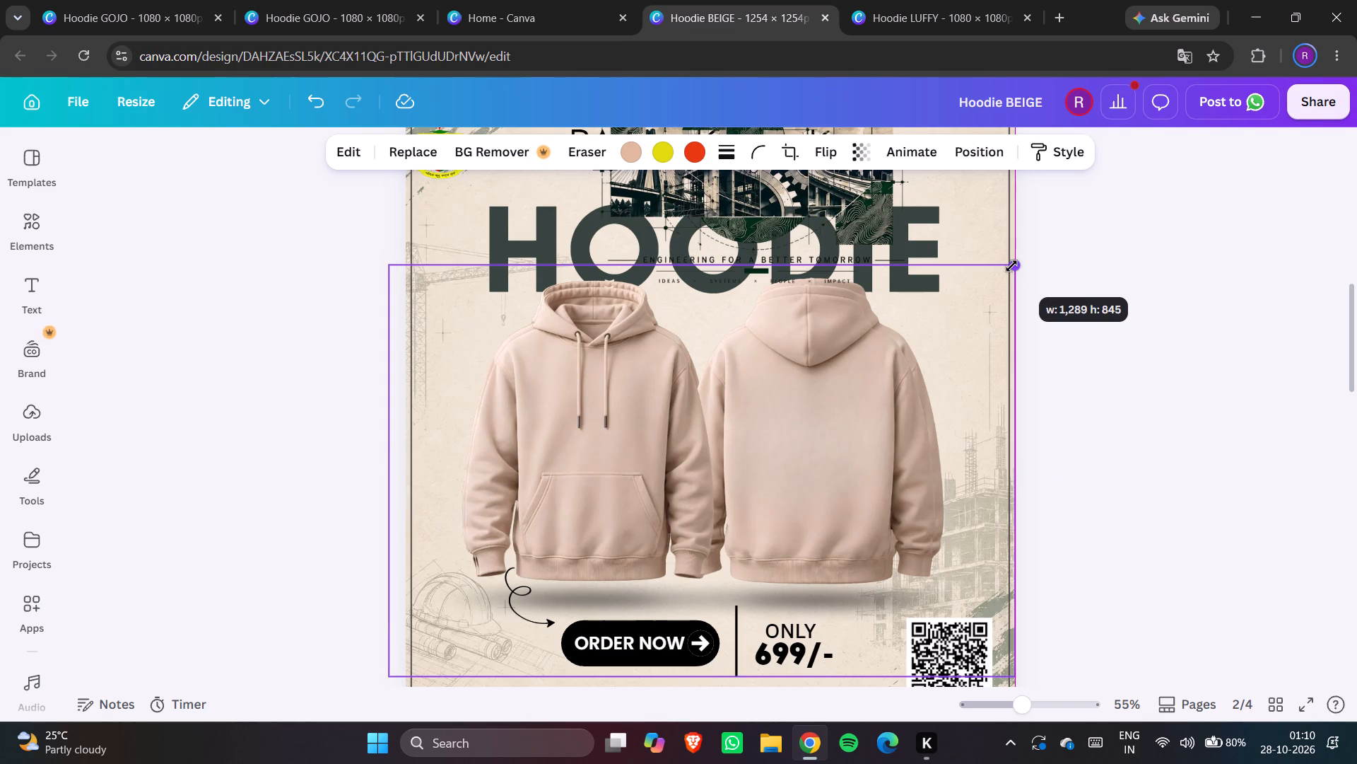
left_click_drag(1011, 266, 1013, 260)
key("Left")
key("Left")
key("Left")
key("Left")
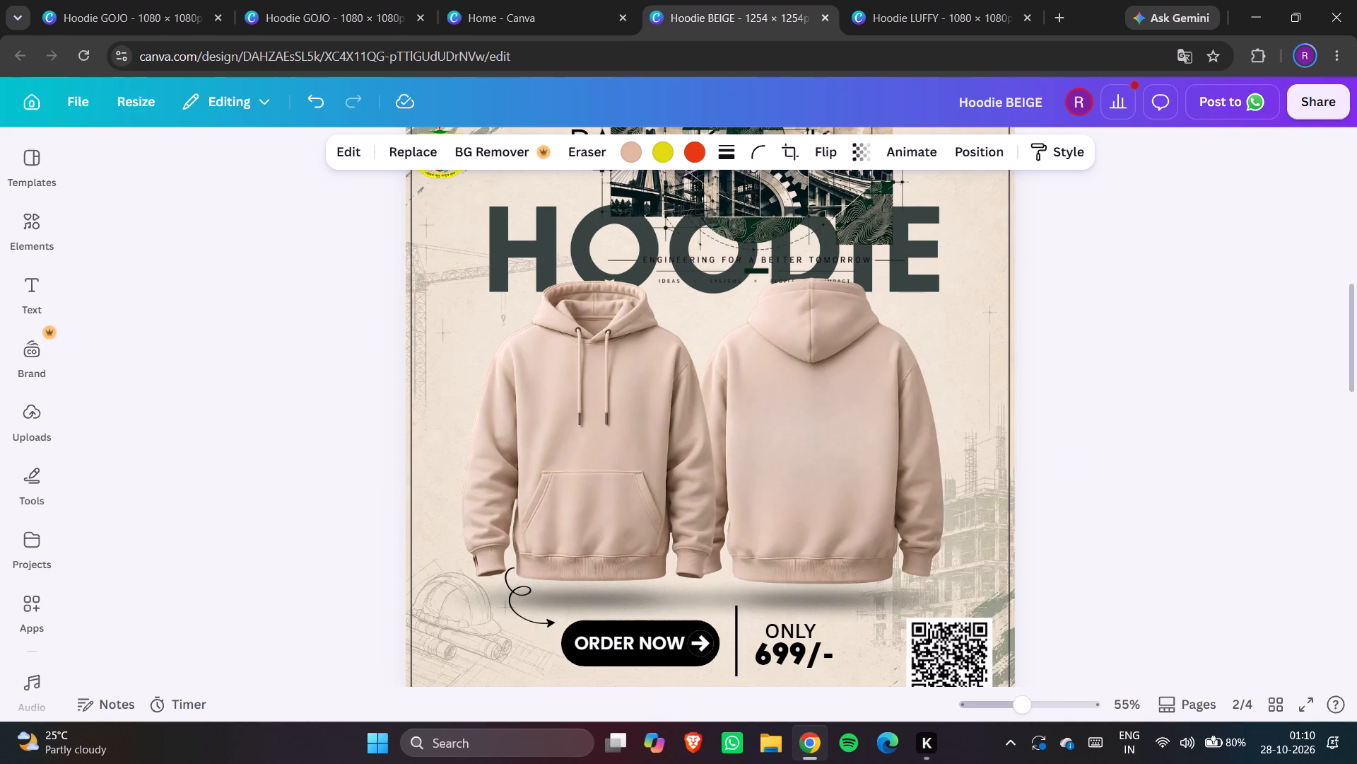
key("Left")
key("Left")
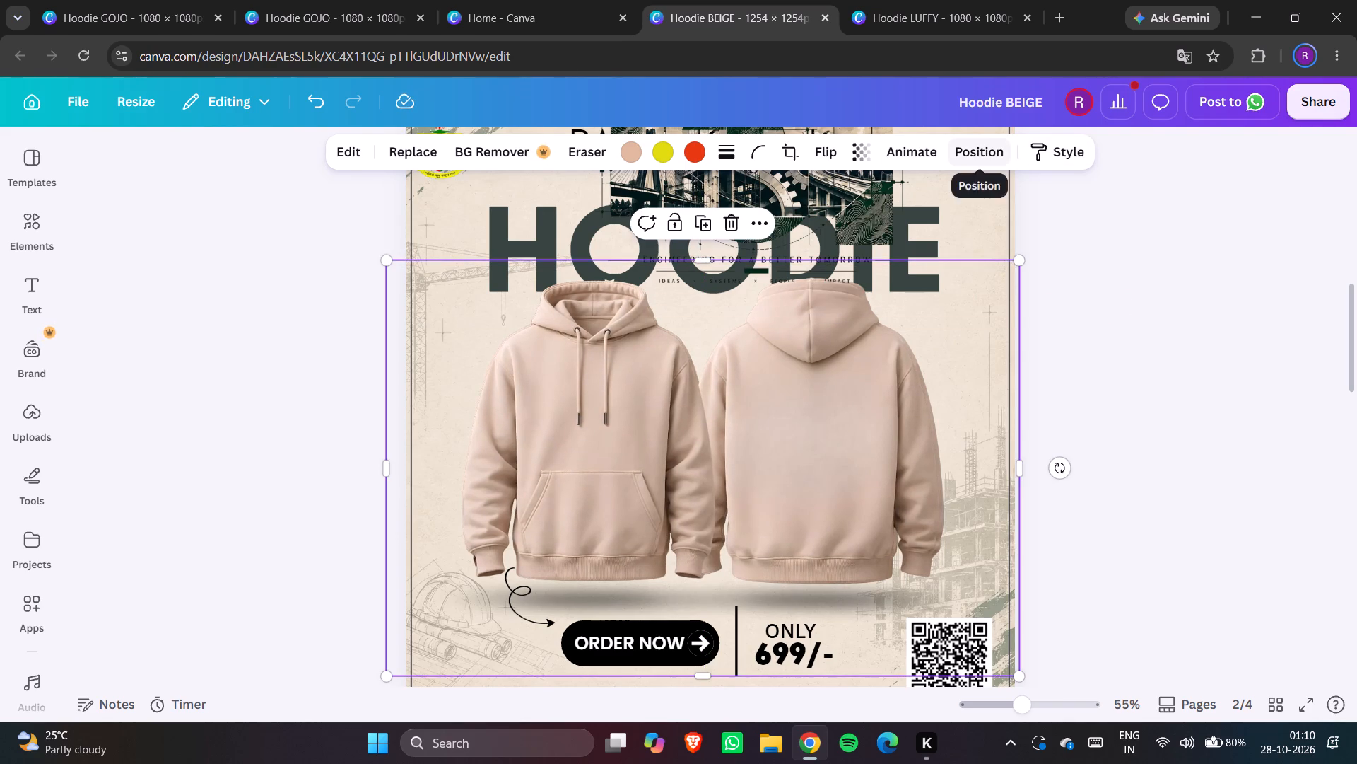
Reorder the plain hoodie pair in the layer stack to sit below the shadows and just above the original printed mockup.
left_click(975, 150)
left_click(294, 244)
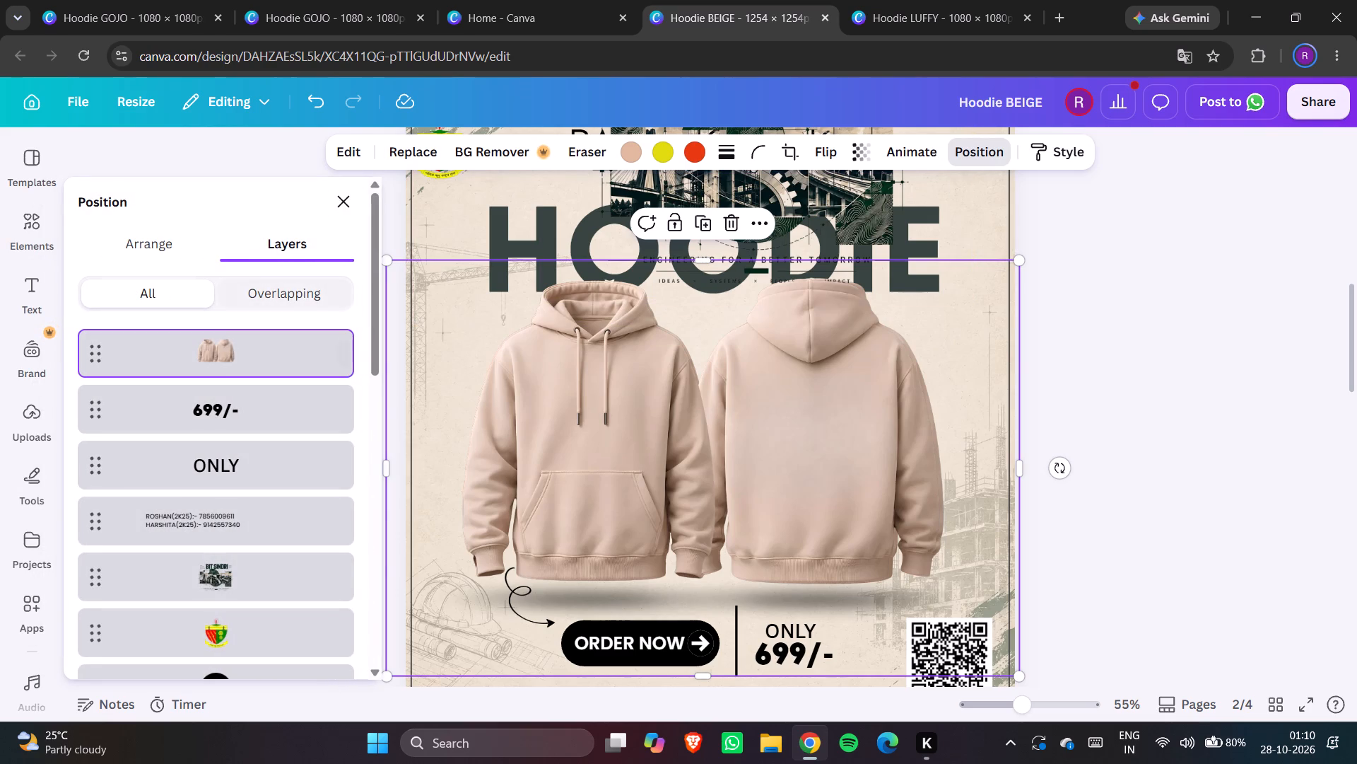
left_click_drag(261, 347, 246, 655)
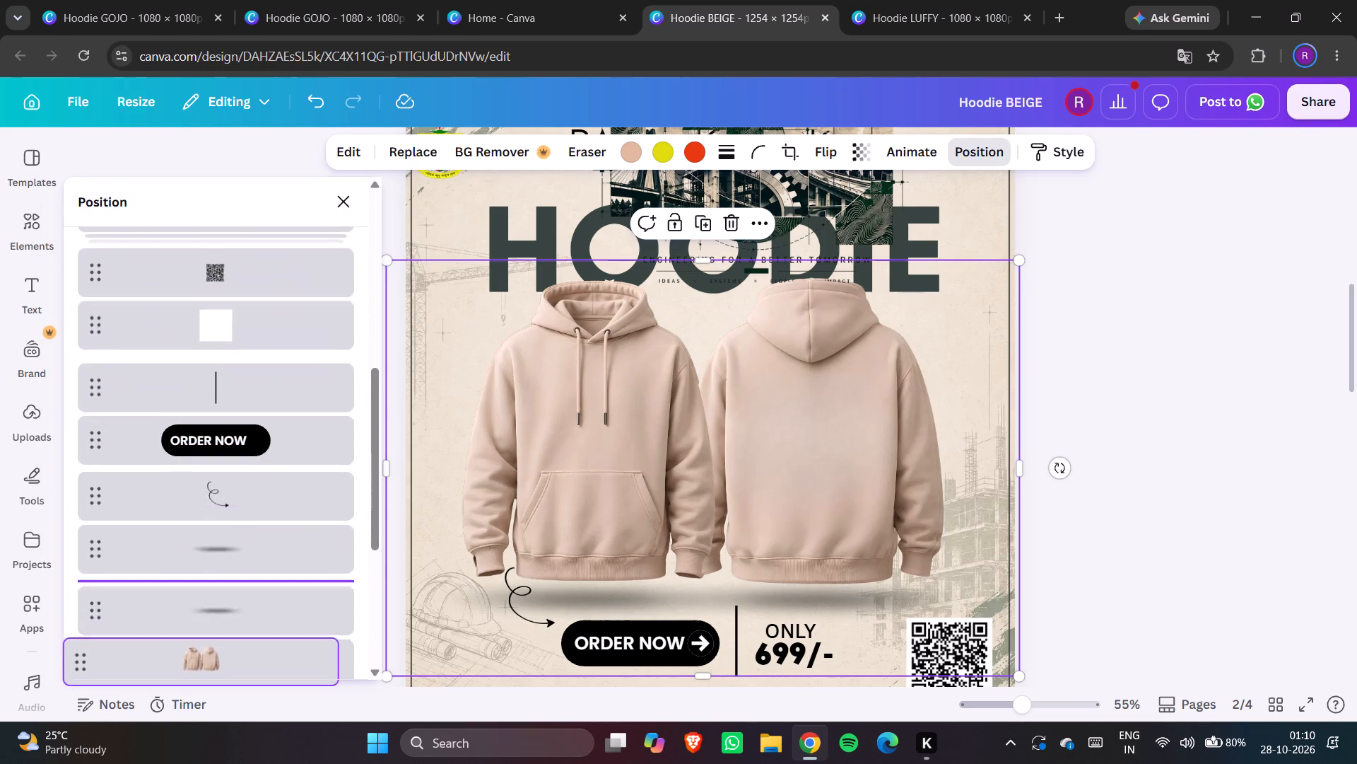
left_click_drag(246, 655, 311, 323)
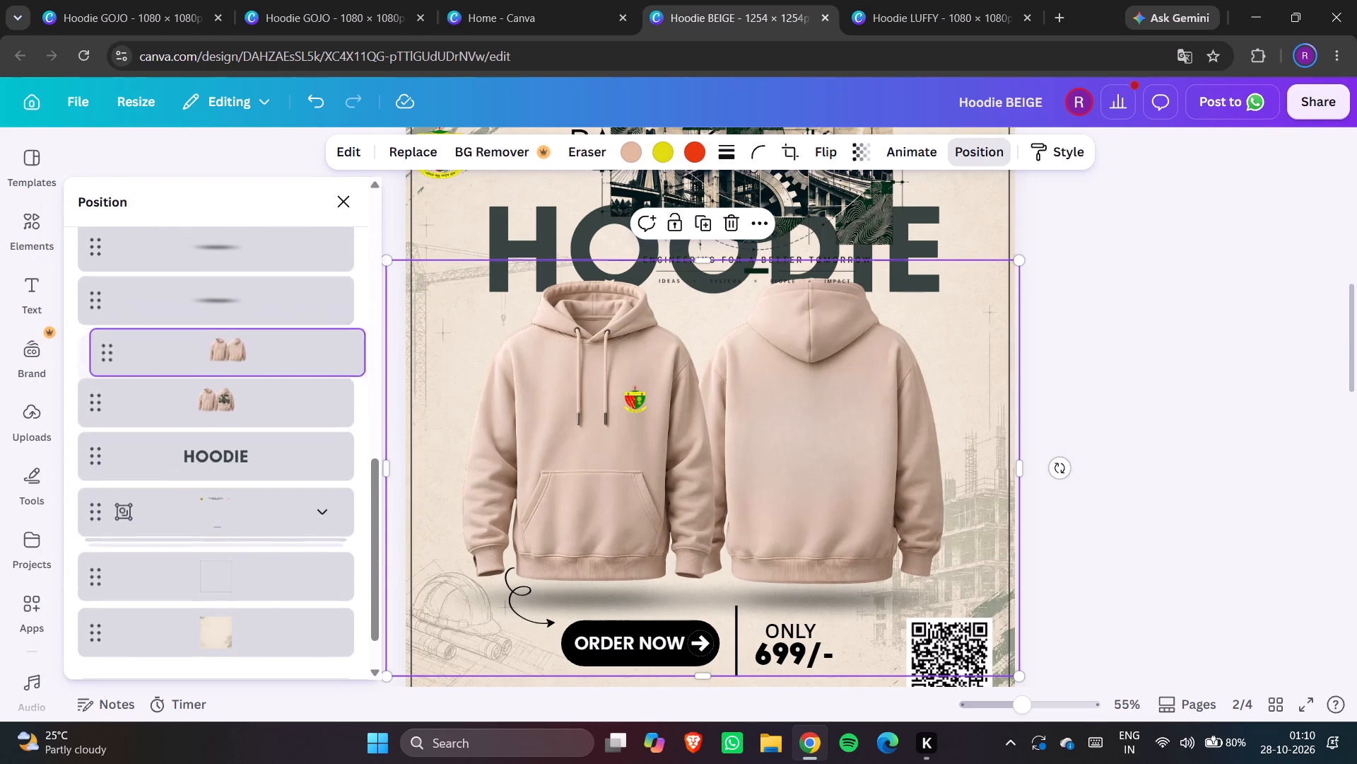
Delete the original printed hoodie mockup beneath the plain hoodie pair on page 2.
left_click(272, 415)
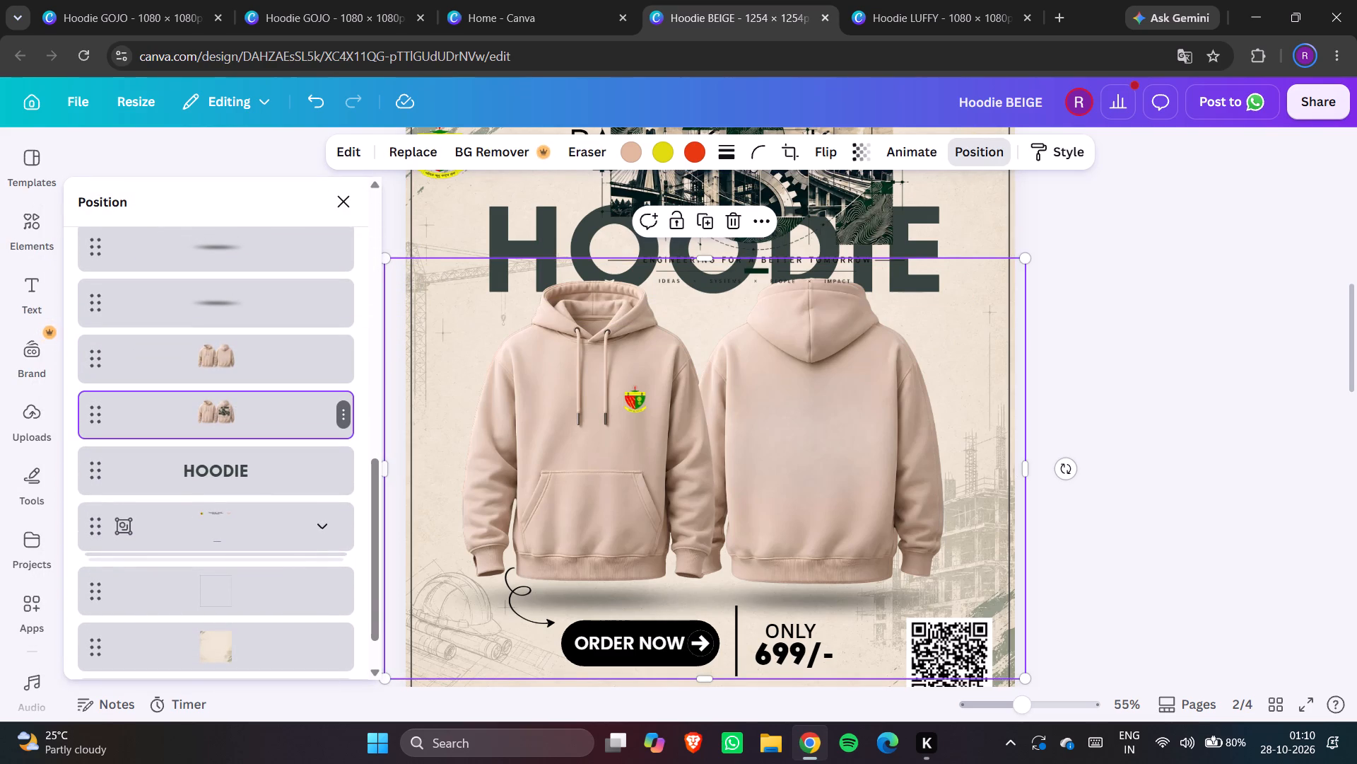
key("BackSpace")
scroll(201, 347, "up", 8)
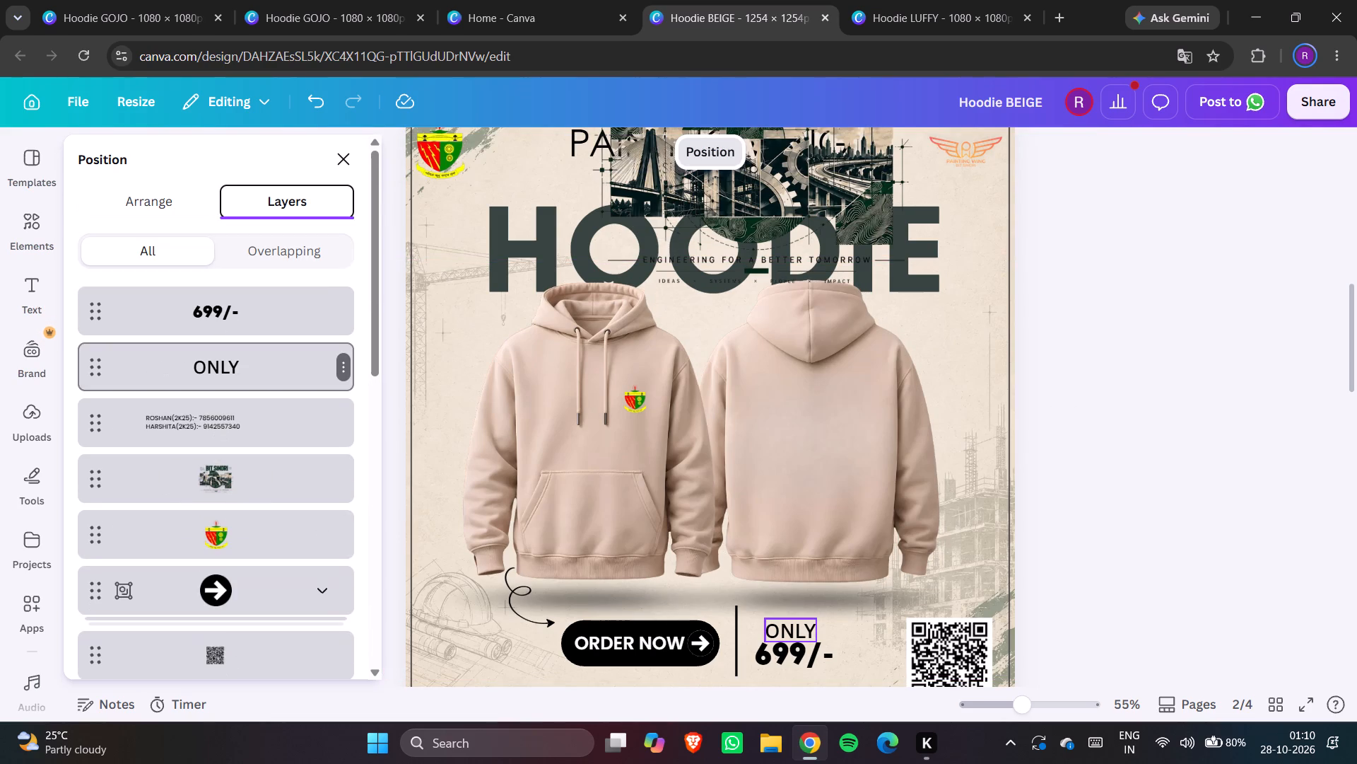
Move the large BIT SINDRI artwork onto the back-view hoodie on page 2 and shrink it to about 430 px wide.
left_click(792, 208)
left_click_drag(792, 208, 824, 458)
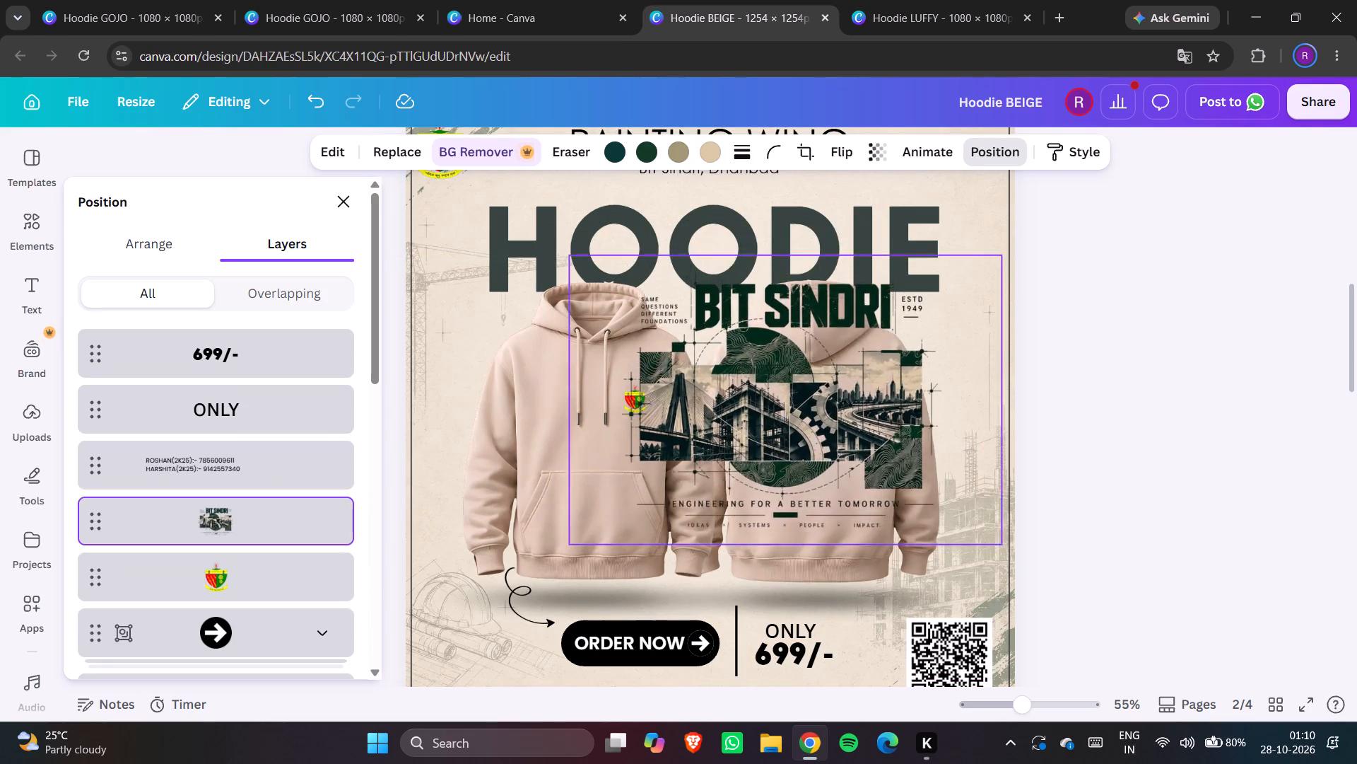
left_click_drag(824, 458, 826, 463)
left_click_drag(574, 558, 697, 469)
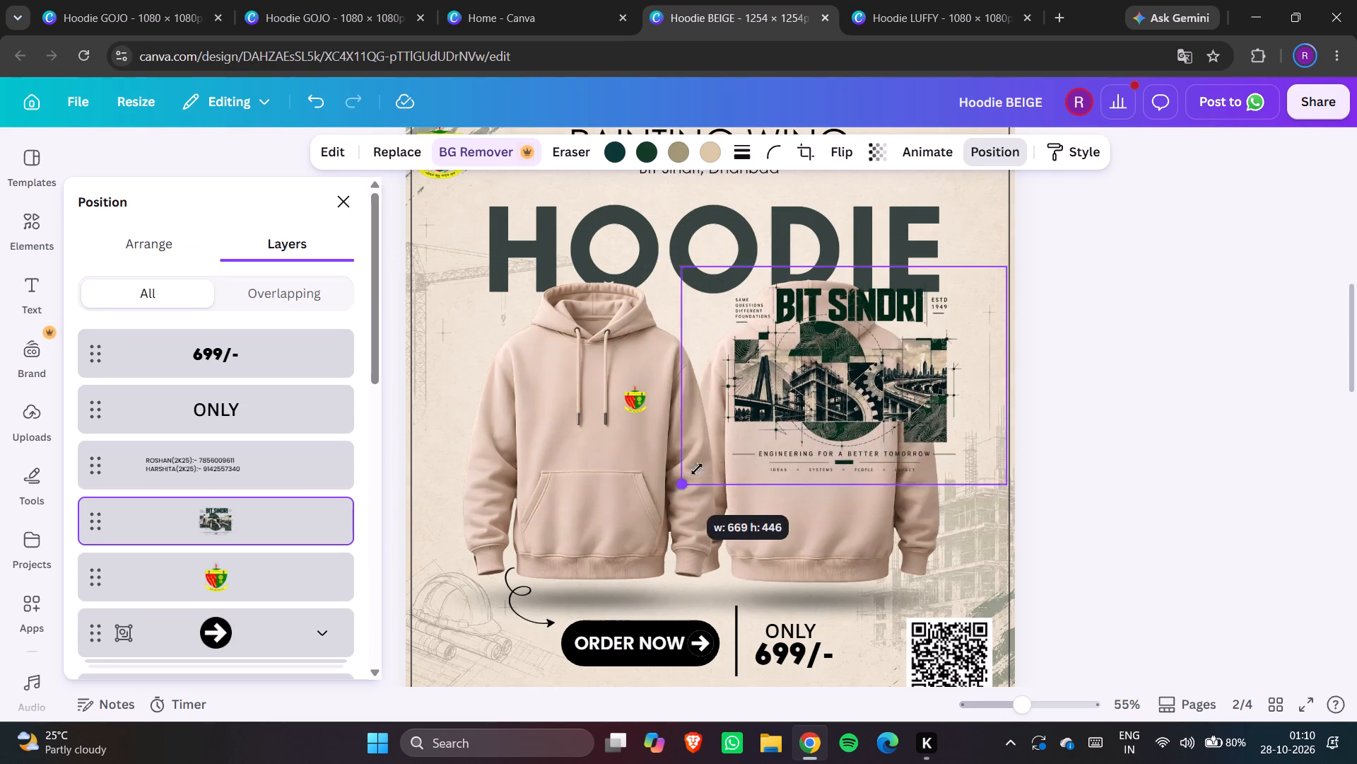
left_click_drag(697, 469, 730, 437)
left_click_drag(862, 371, 804, 453)
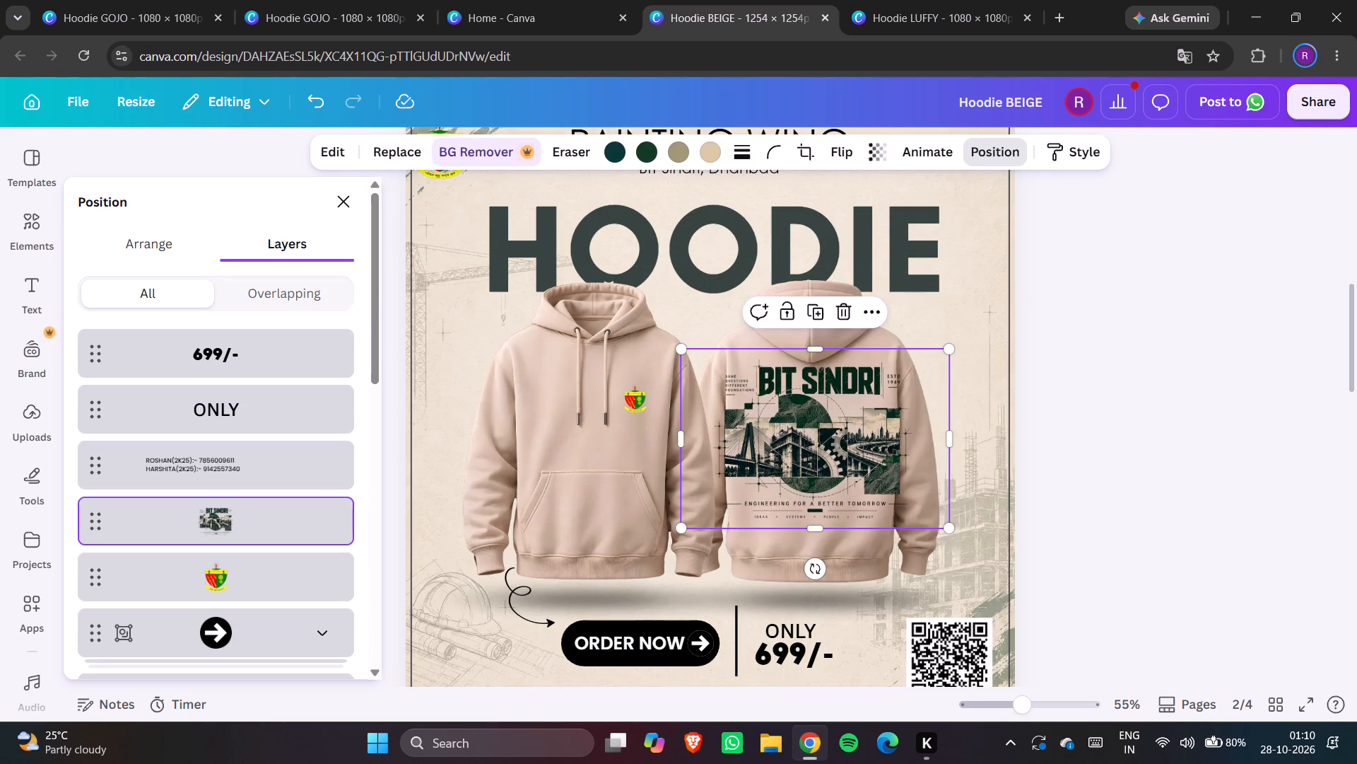
left_click_drag(686, 531, 740, 485)
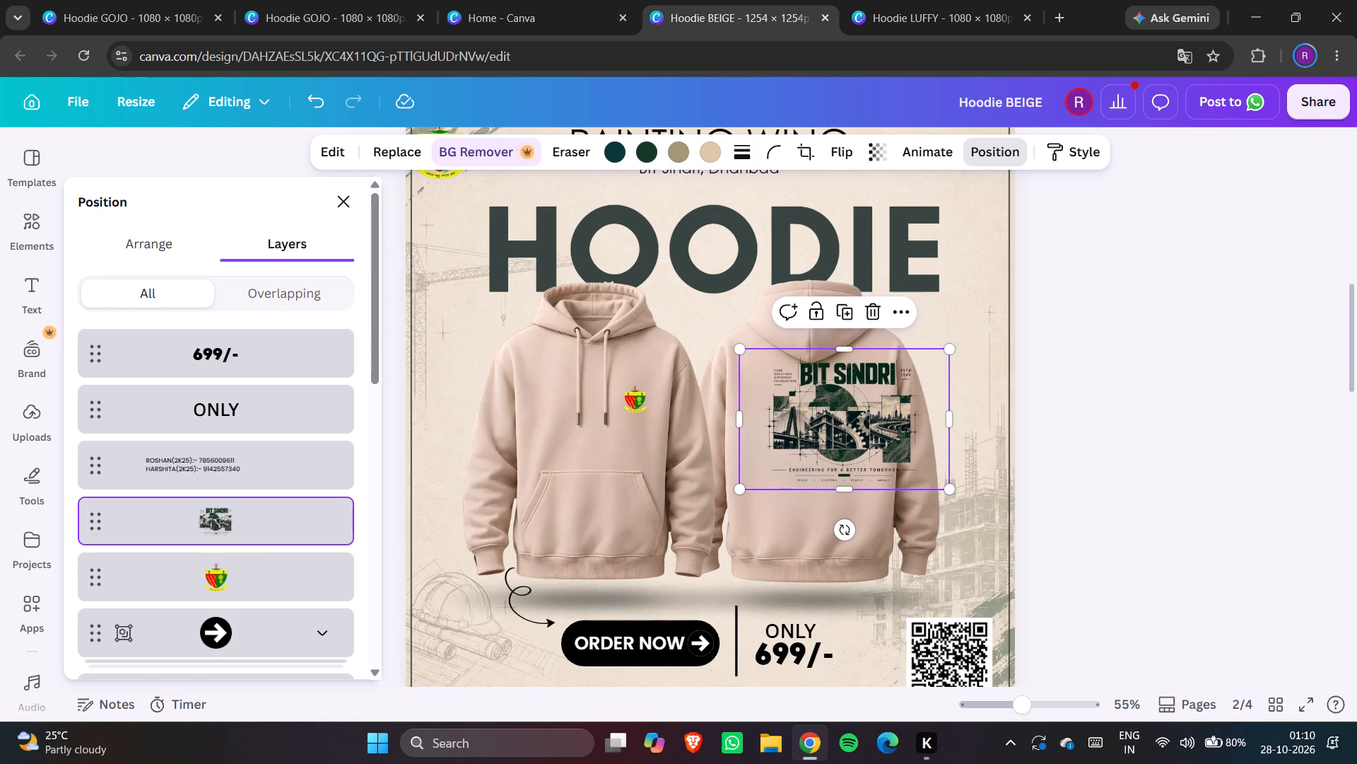
left_click(339, 196)
left_click(245, 312)
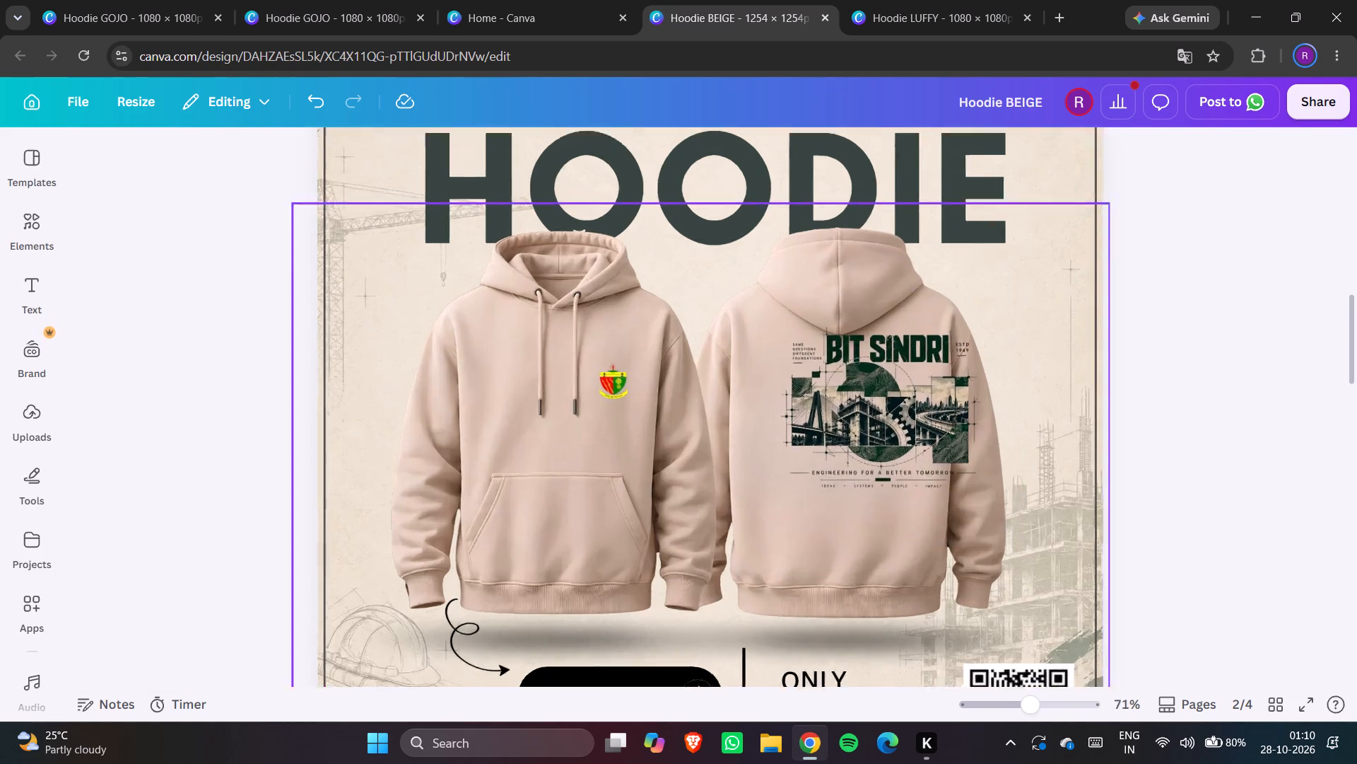
Centre the BIT SINDRI artwork on the back-view hoodie, in line with the hood seam and just below the hood.
scroll(666, 461, "left", 6)
left_click(1064, 407)
left_click_drag(1064, 407, 1041, 411)
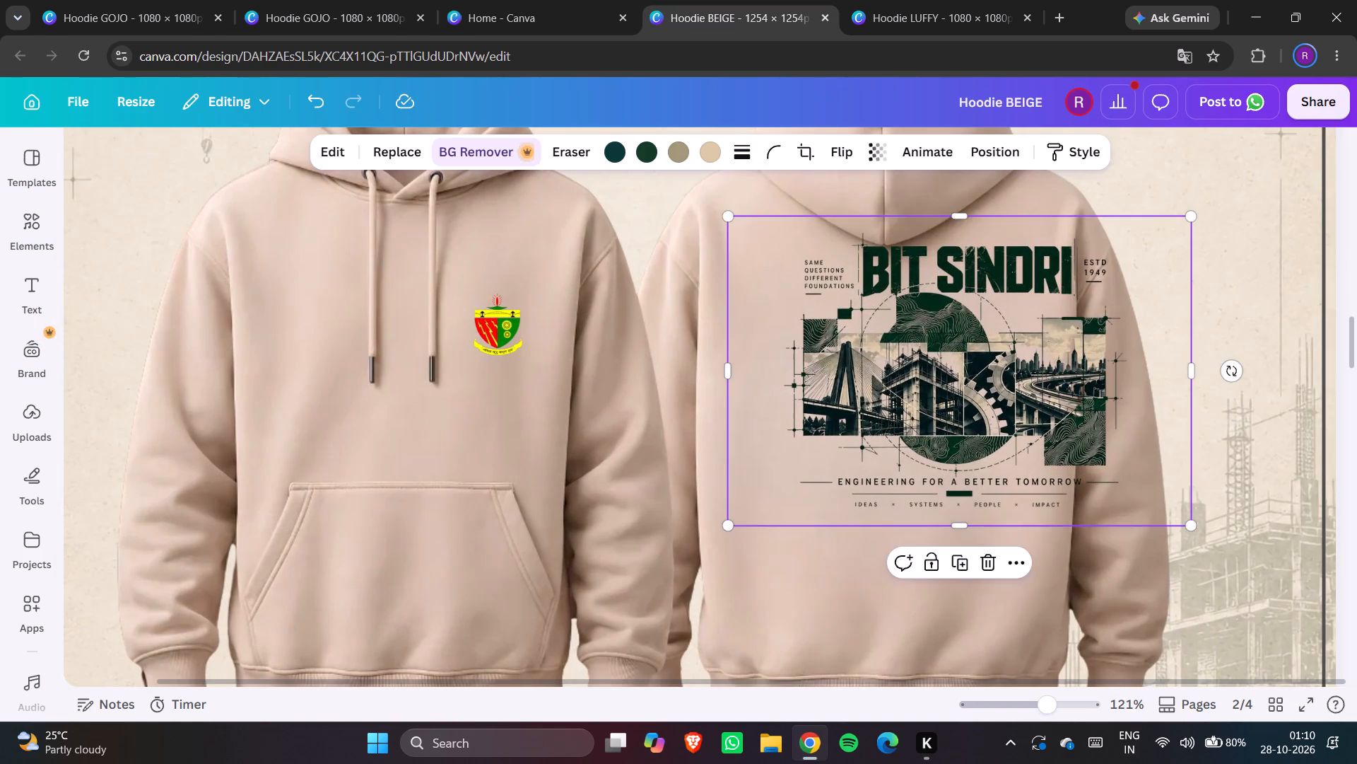
left_click_drag(1041, 411, 993, 438)
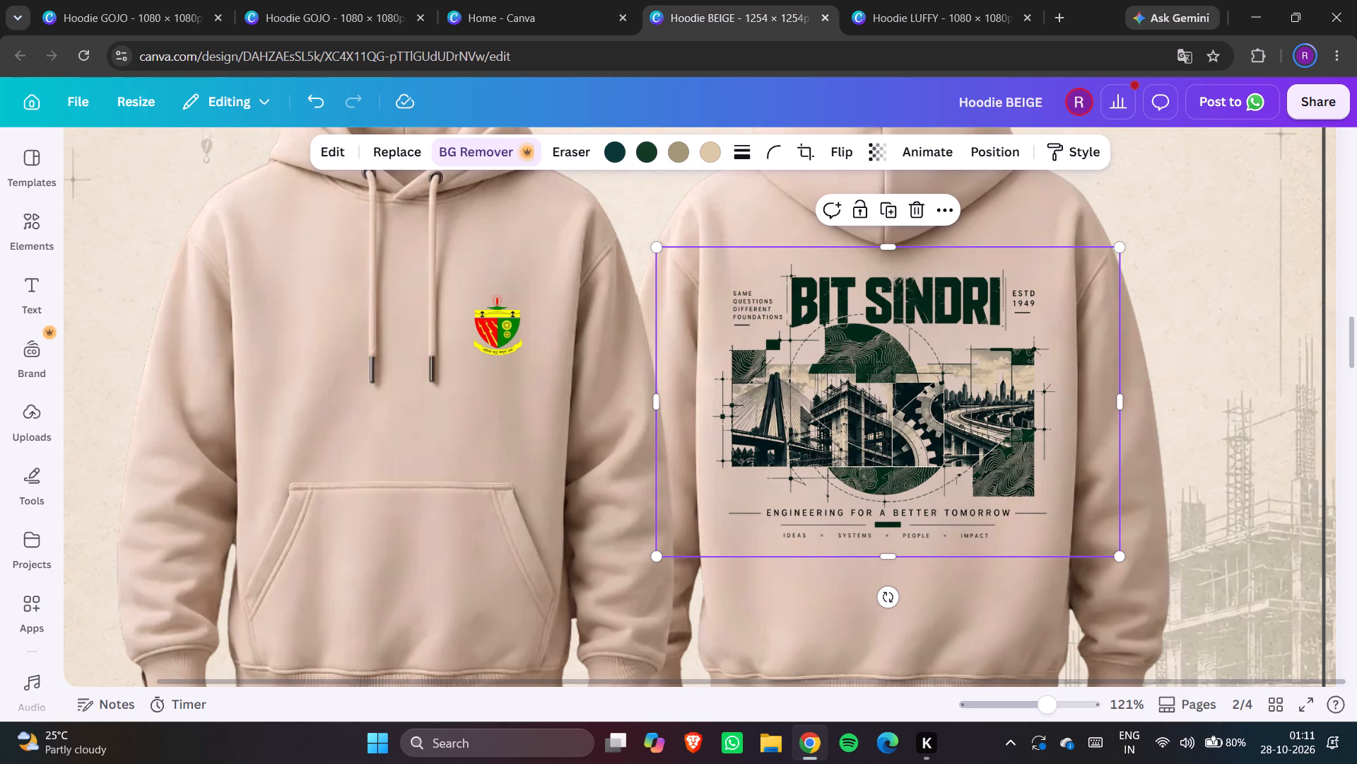
left_click_drag(931, 408, 928, 402)
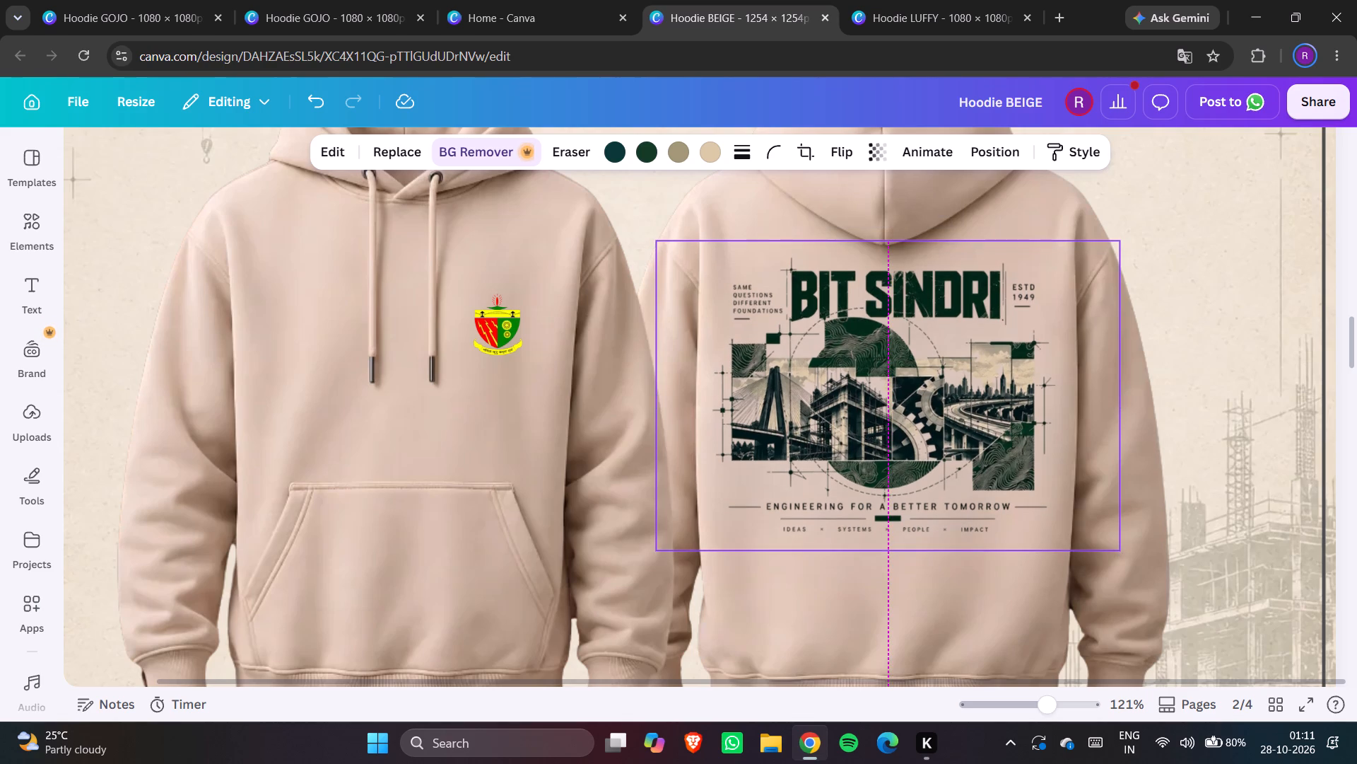
left_click_drag(928, 402, 927, 390)
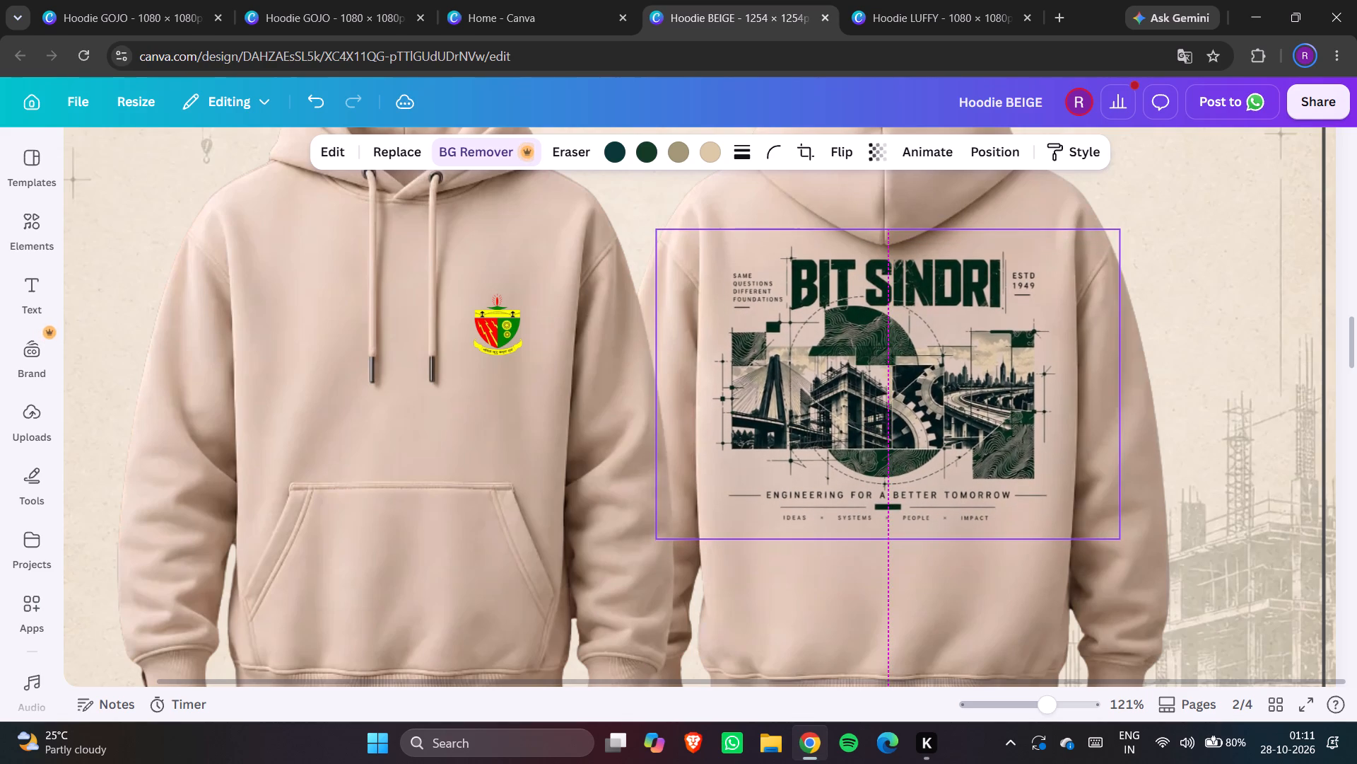
left_click_drag(927, 390, 927, 390)
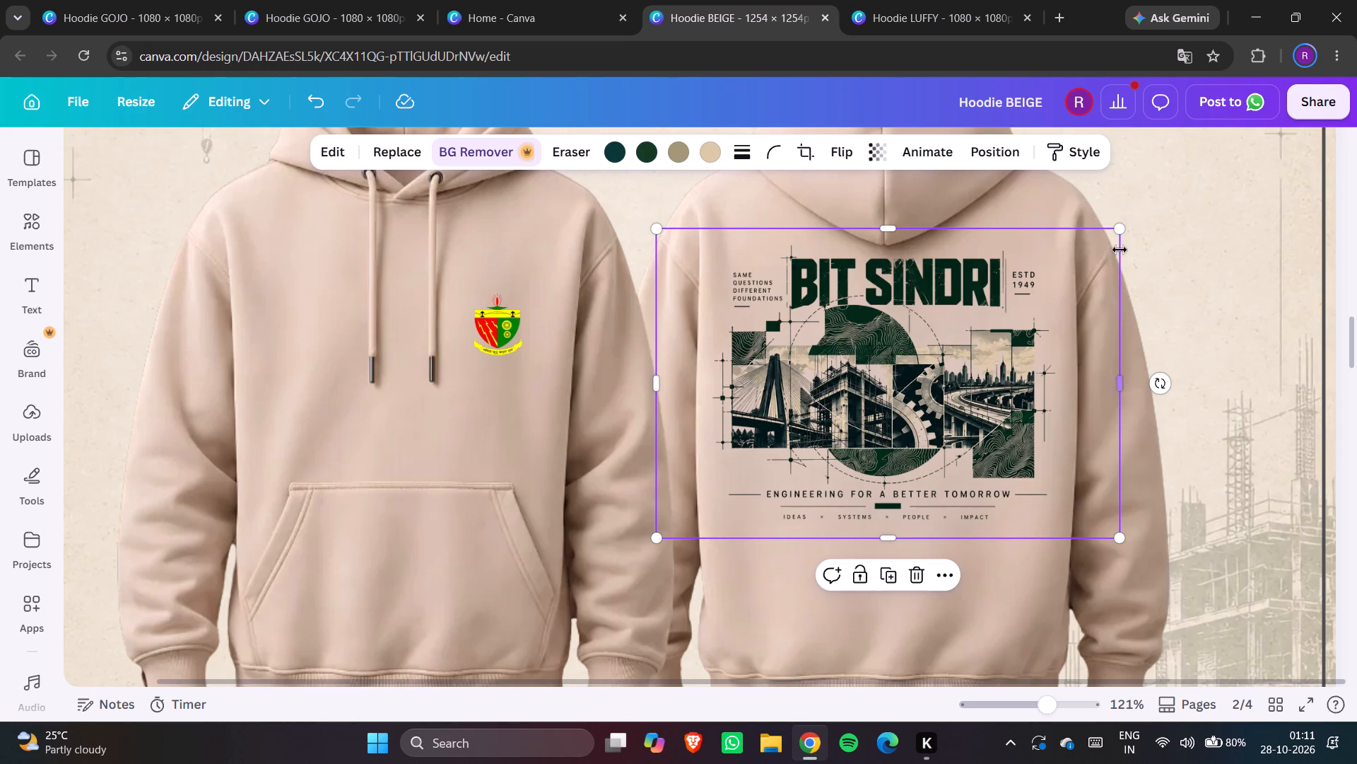
Enlarge the BIT SINDRI artwork to about 460 px wide, nudging it left to keep it centred on the hoodie's back.
left_click_drag(1119, 231, 1120, 221)
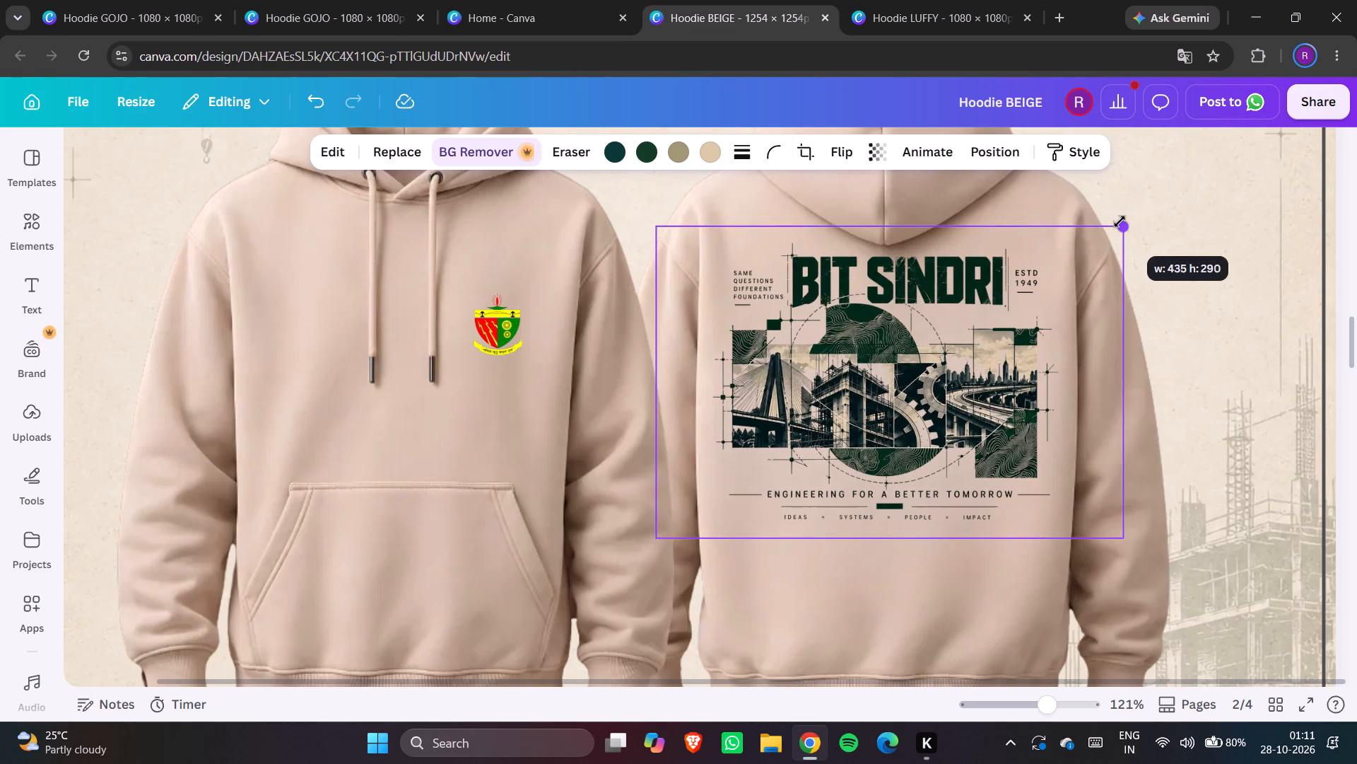
left_click_drag(1120, 221, 1127, 201)
key("Left")
key("Left")
key("Left")
key("Left")
key("Left")
key("Left")
key("Left")
key("Left")
key("Left")
key("Left")
key("Left")
key("Left")
key("Left")
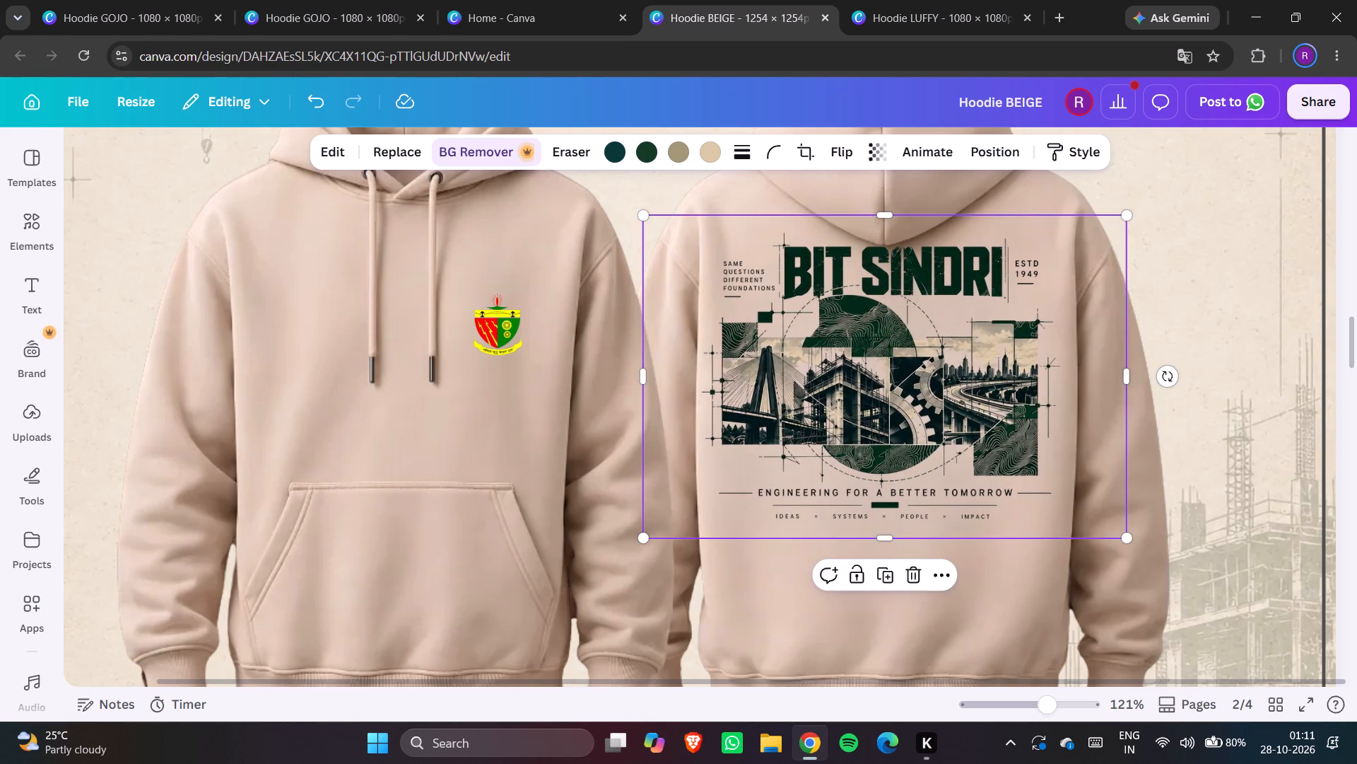
left_click_drag(1126, 221, 1129, 214)
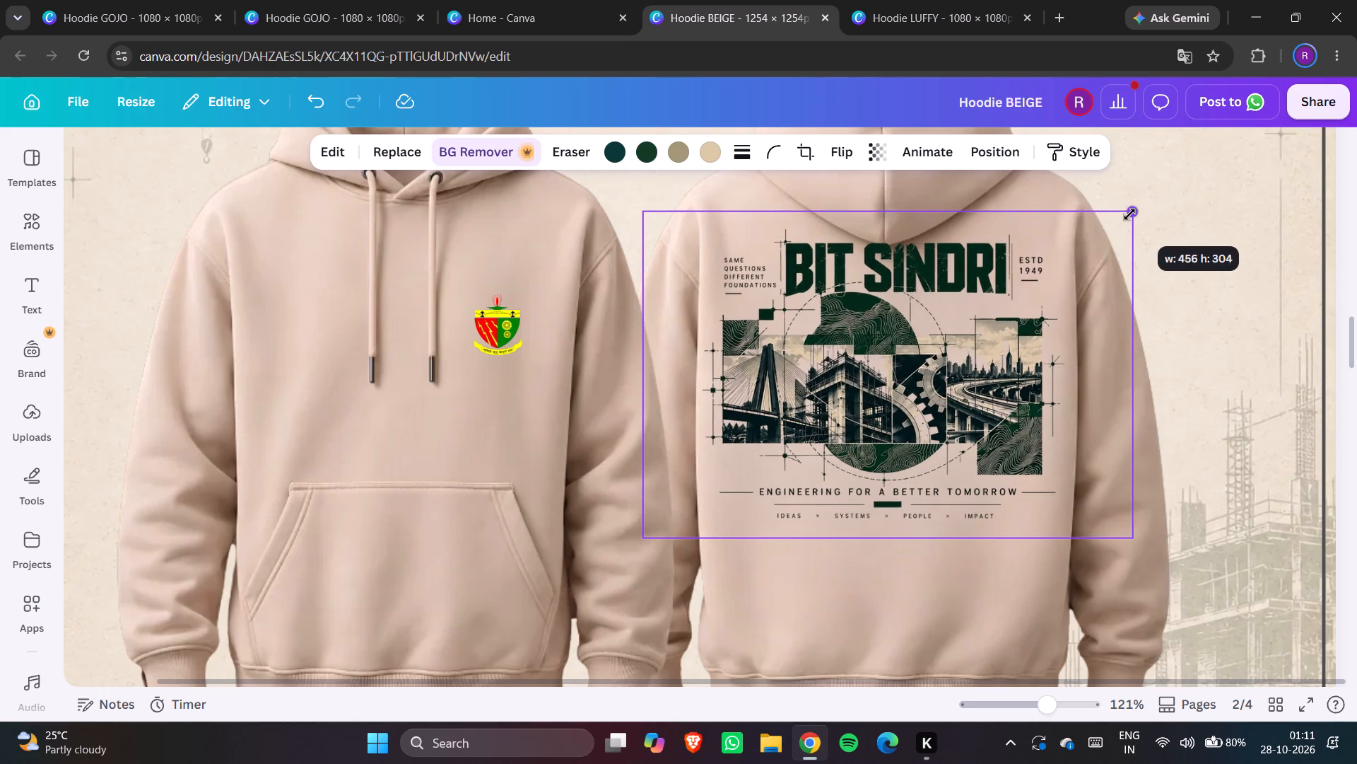
left_click_drag(1129, 214, 1137, 212)
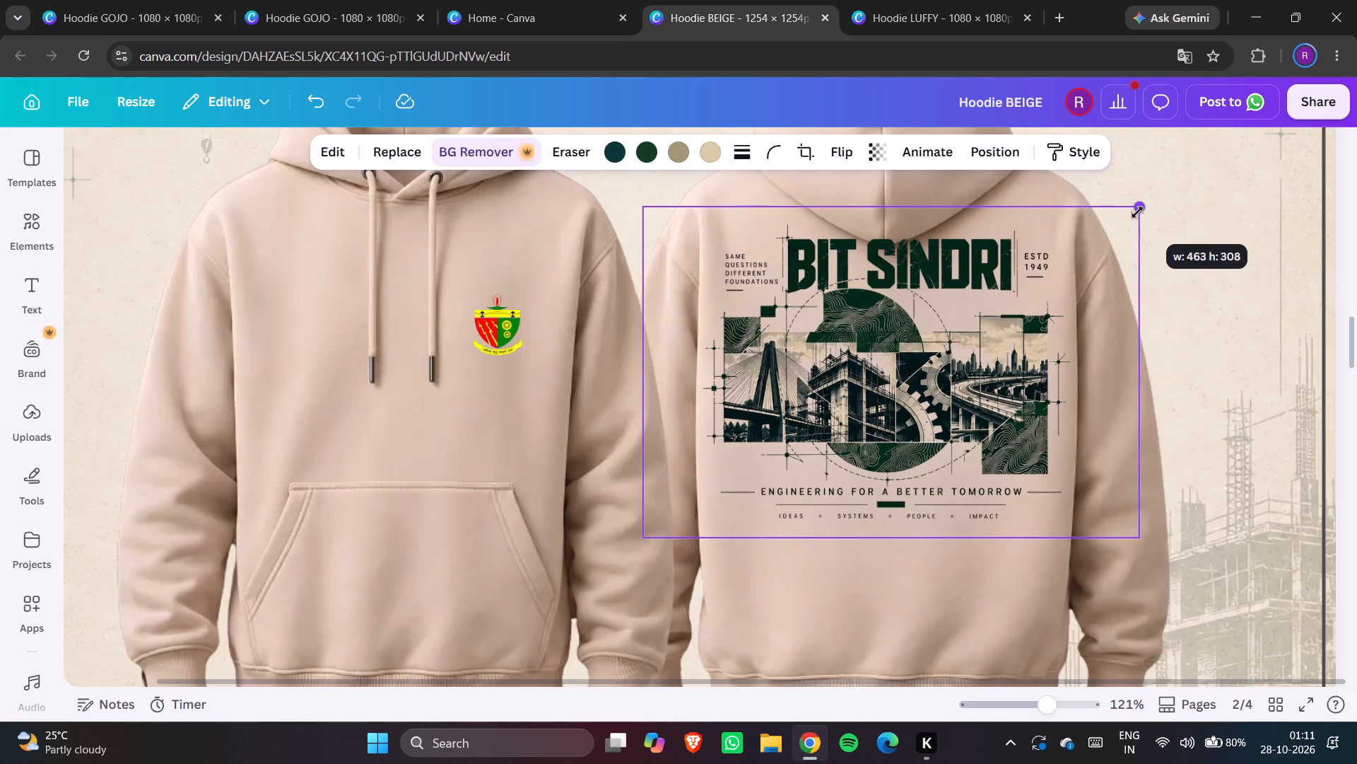
left_click_drag(1137, 212, 1138, 218)
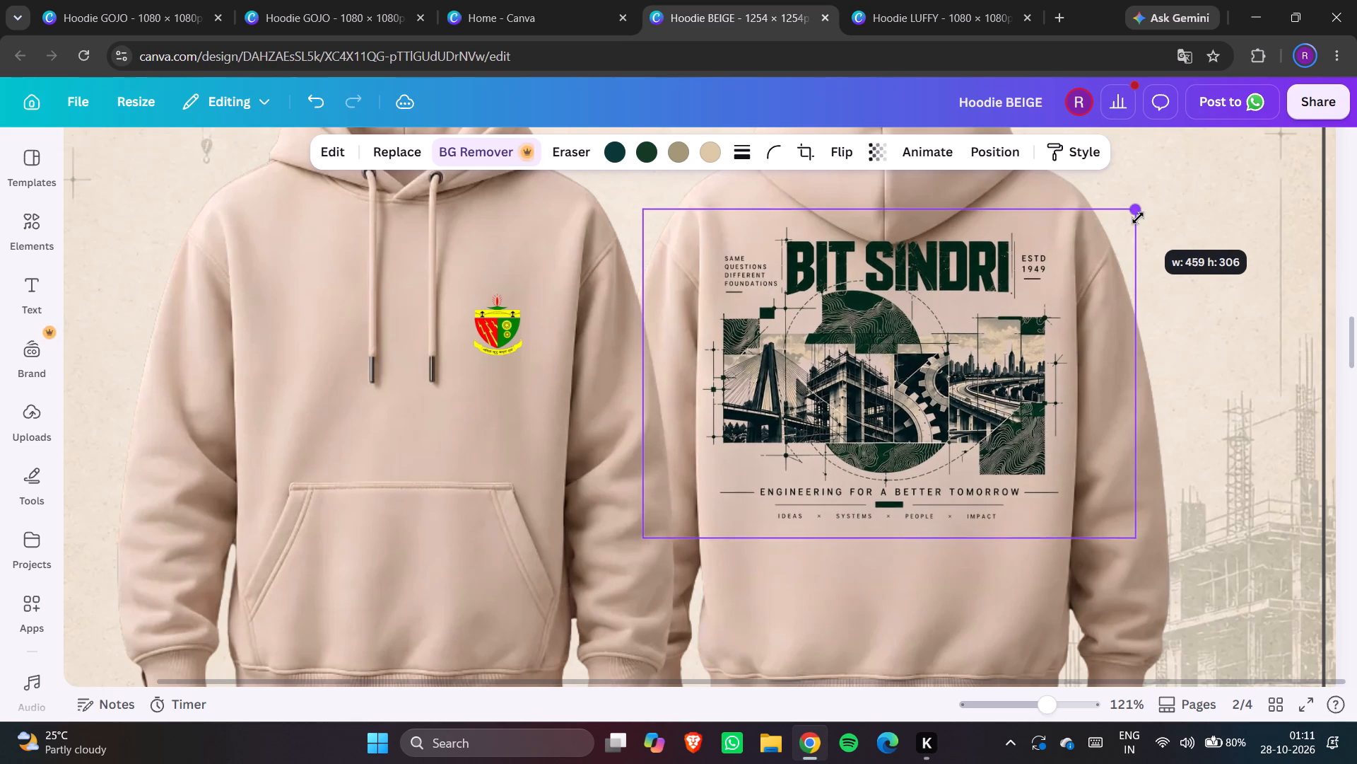
left_click_drag(1138, 218, 1138, 217)
Nudge the enlarged BIT SINDRI artwork down so it sits clear below the hood, and adjust it sideways to centre it on the back.
key("Right")
key("Right")
key("Right")
key("Right")
key("Right")
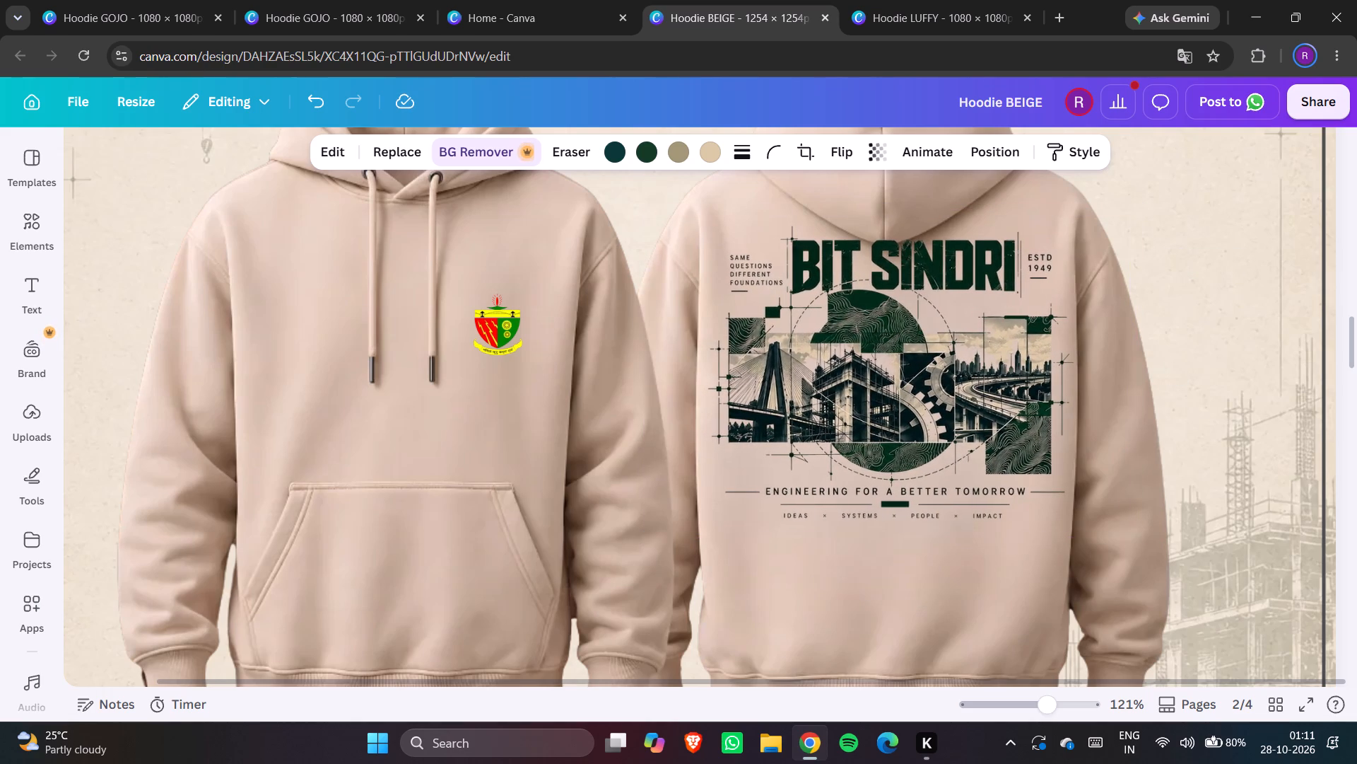
key("Down")
key("Down")
key("Down")
key("Down")
key("Down")
key("Down")
key("Down")
key("Down")
key("Down")
key("Down")
key("Down")
key("Down")
key("Down")
key("Down")
key("Down")
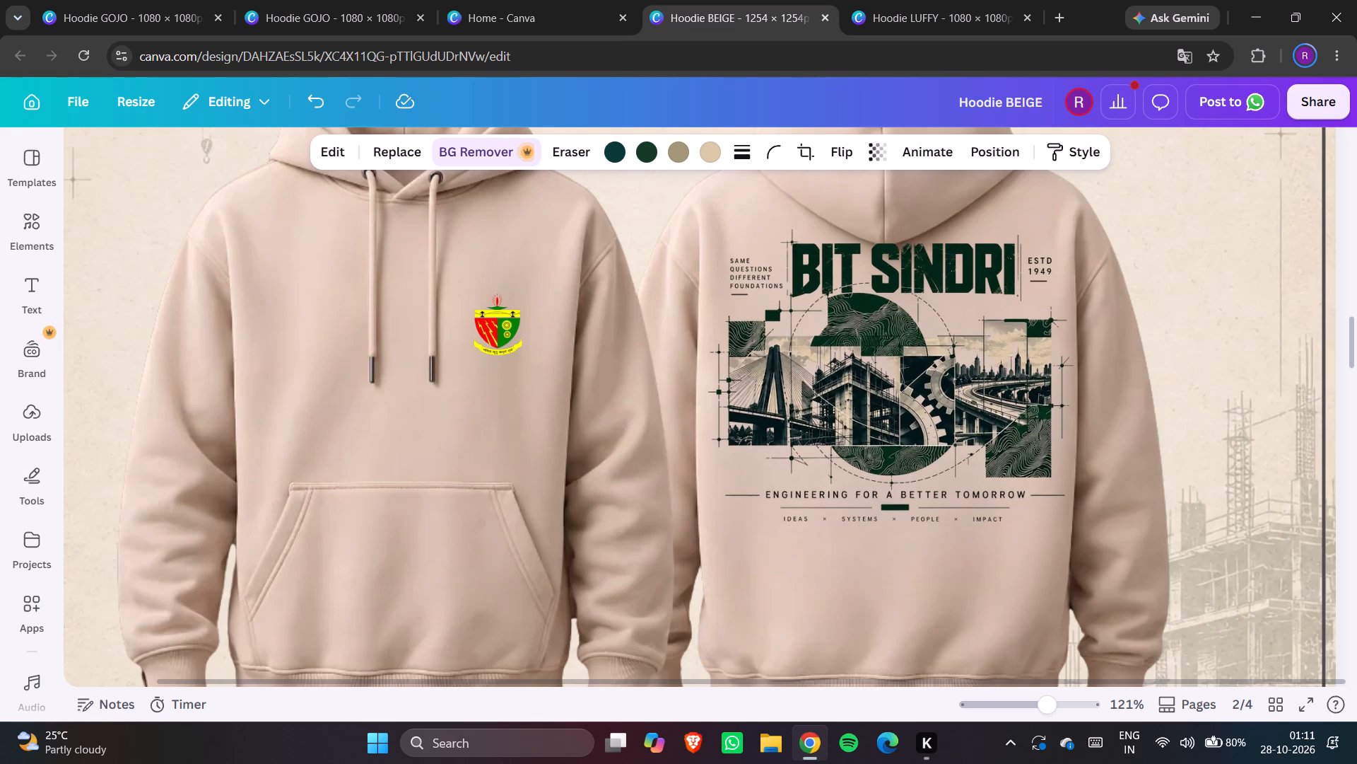
key("Down")
key("Down")
key("Down")
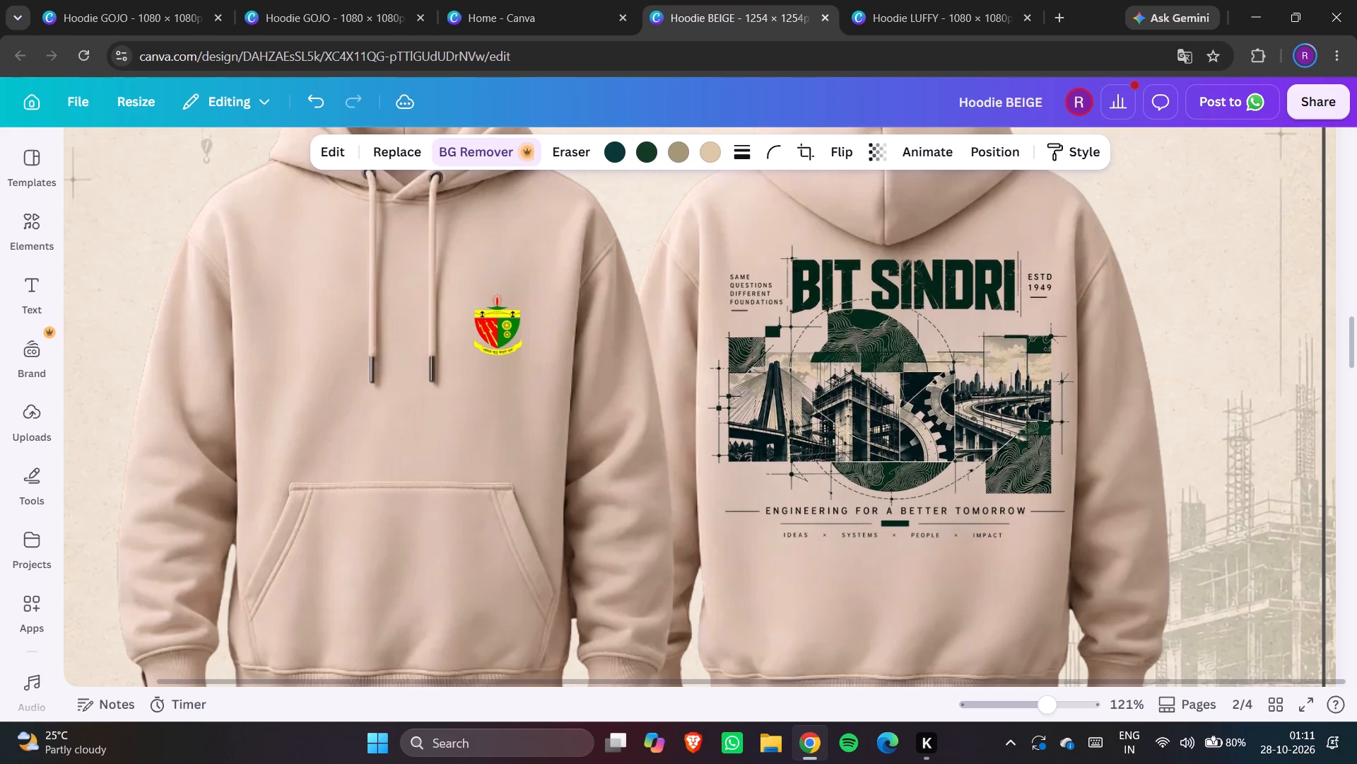
key("Down")
key("Left")
key("Left")
key("Left")
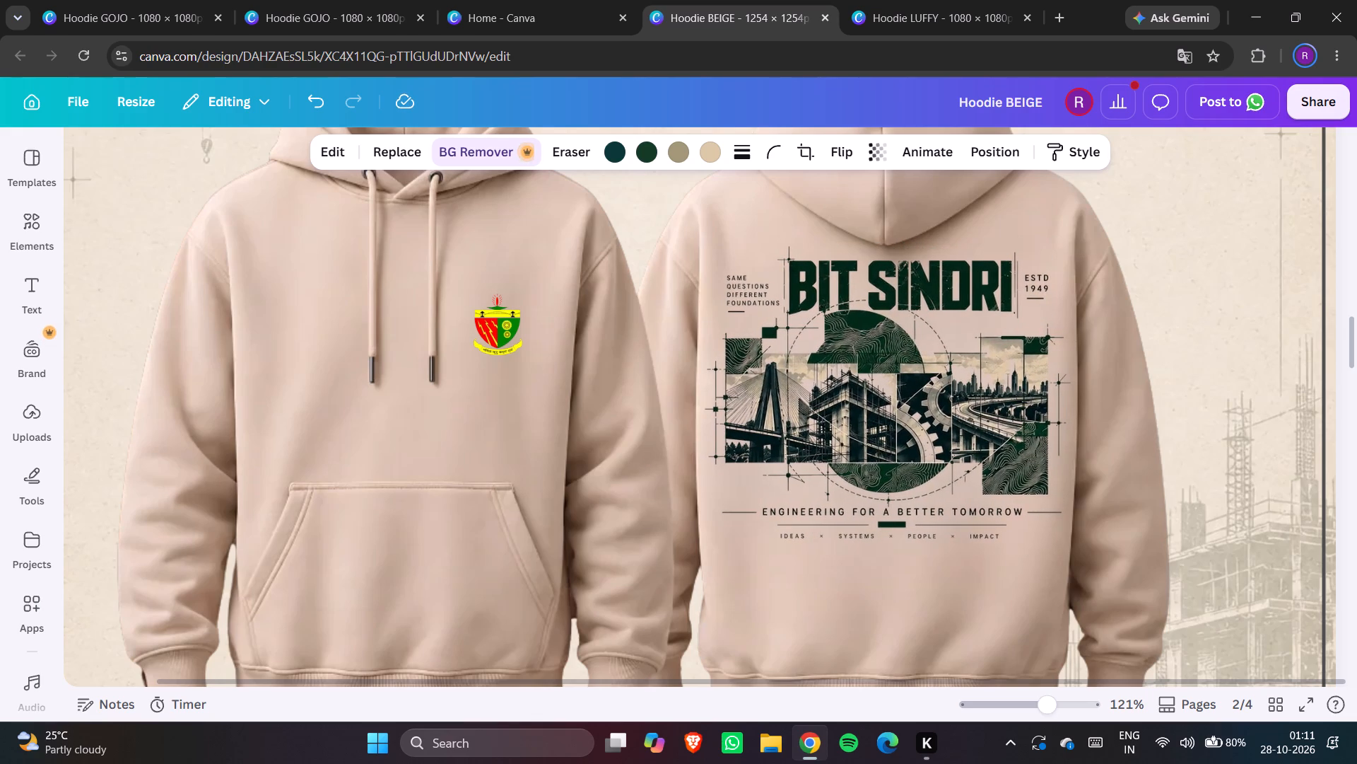
Fine-tune the BIT SINDRI artwork's placement against the whole poster by nudging it slightly right and down, and leave it deselected.
double_click(1203, 267)
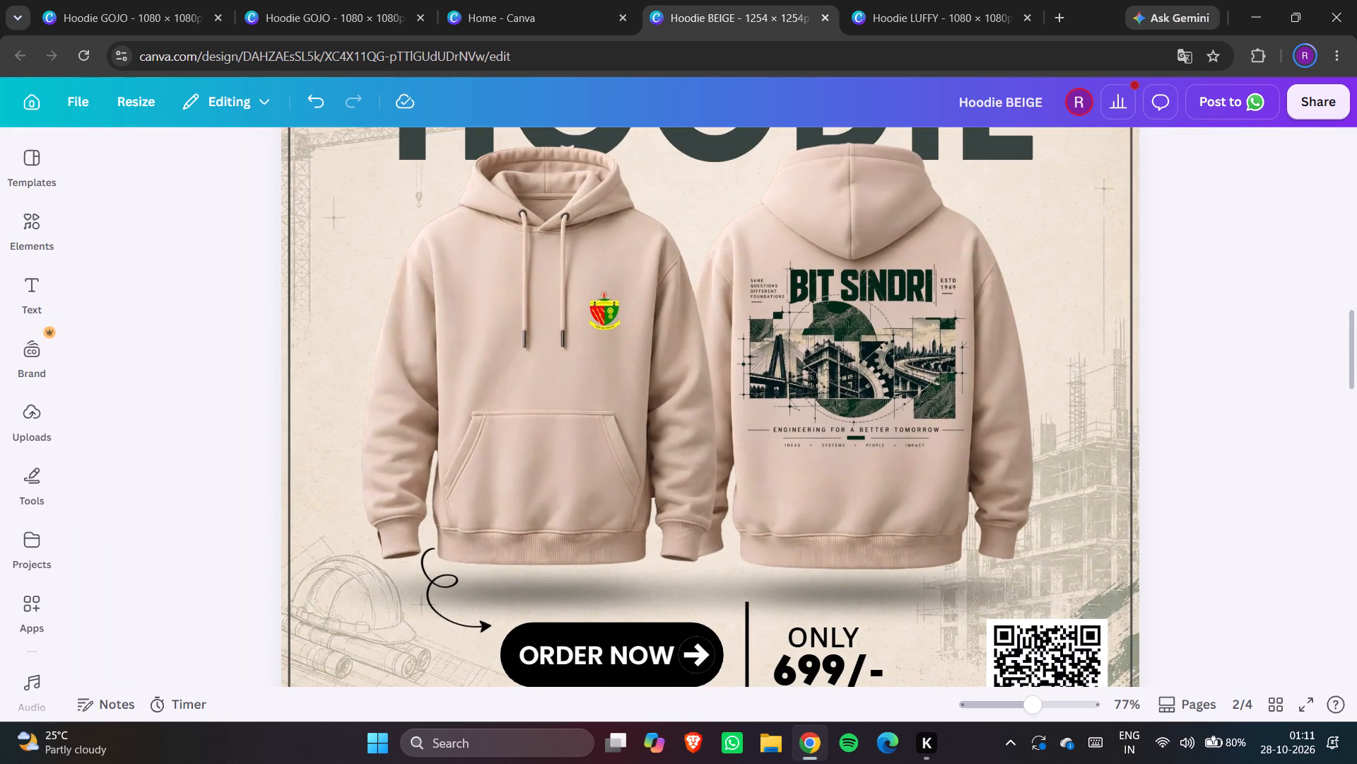
scroll(1208, 276, "left", 1)
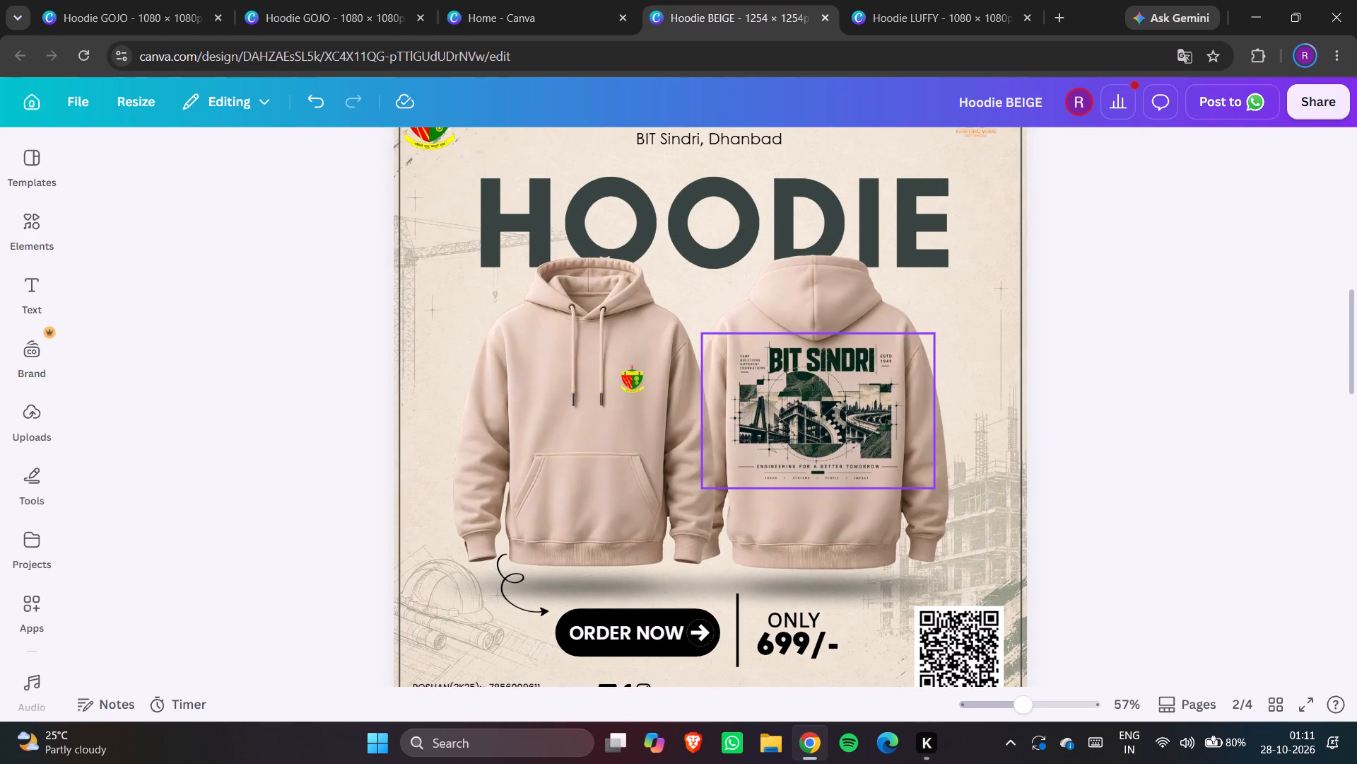
left_click(889, 398)
key("Right")
key("Right")
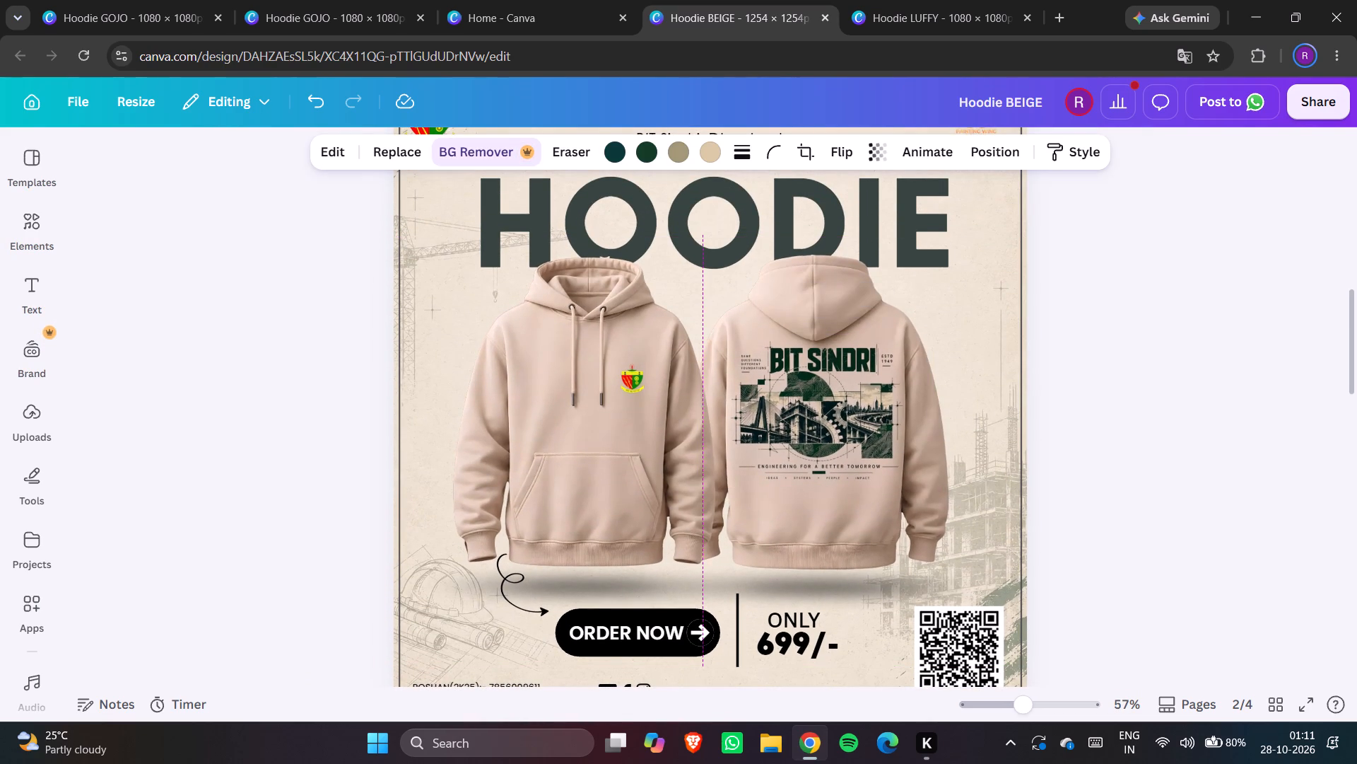
key("Down")
left_click(1205, 306)
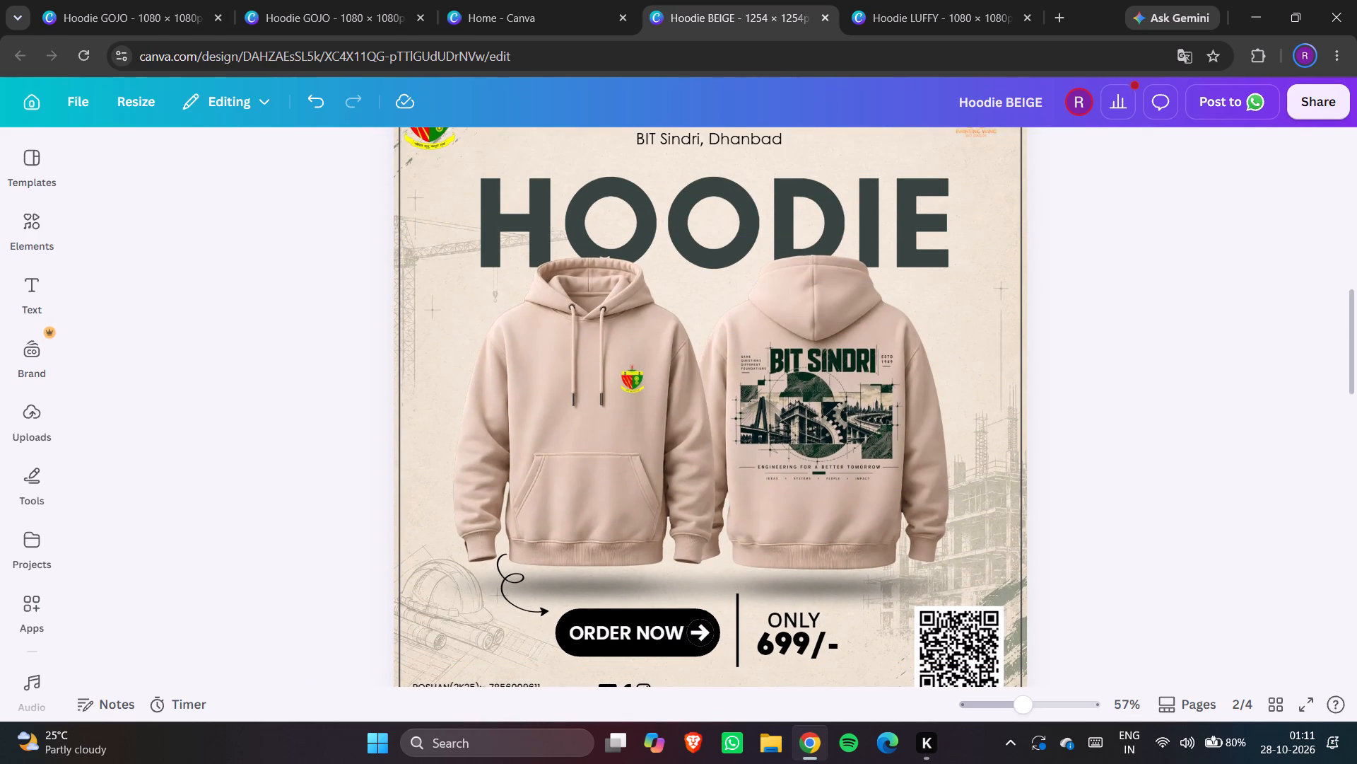
left_click(1204, 309)
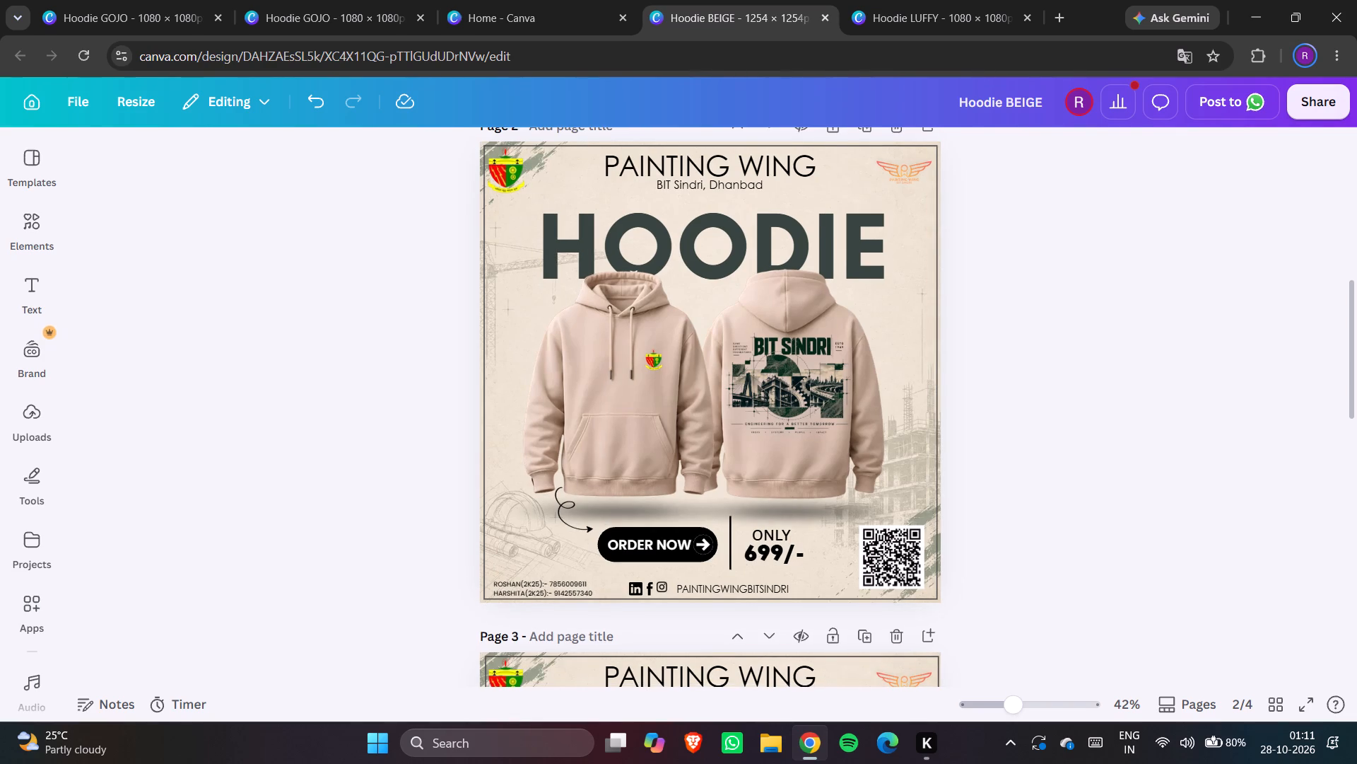
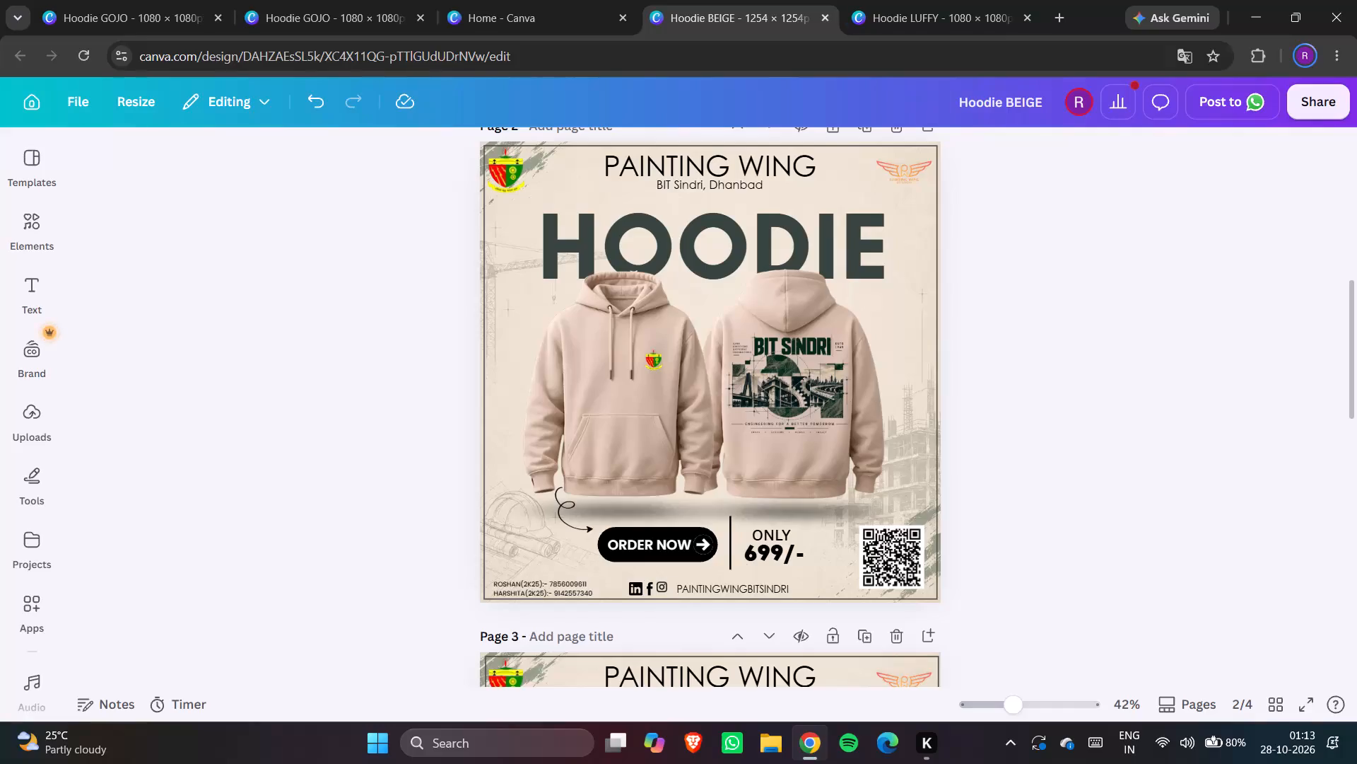
Switch to the Hoodie LUFFY design, clear the selection, and compare its two poster pages.
left_click(912, 0)
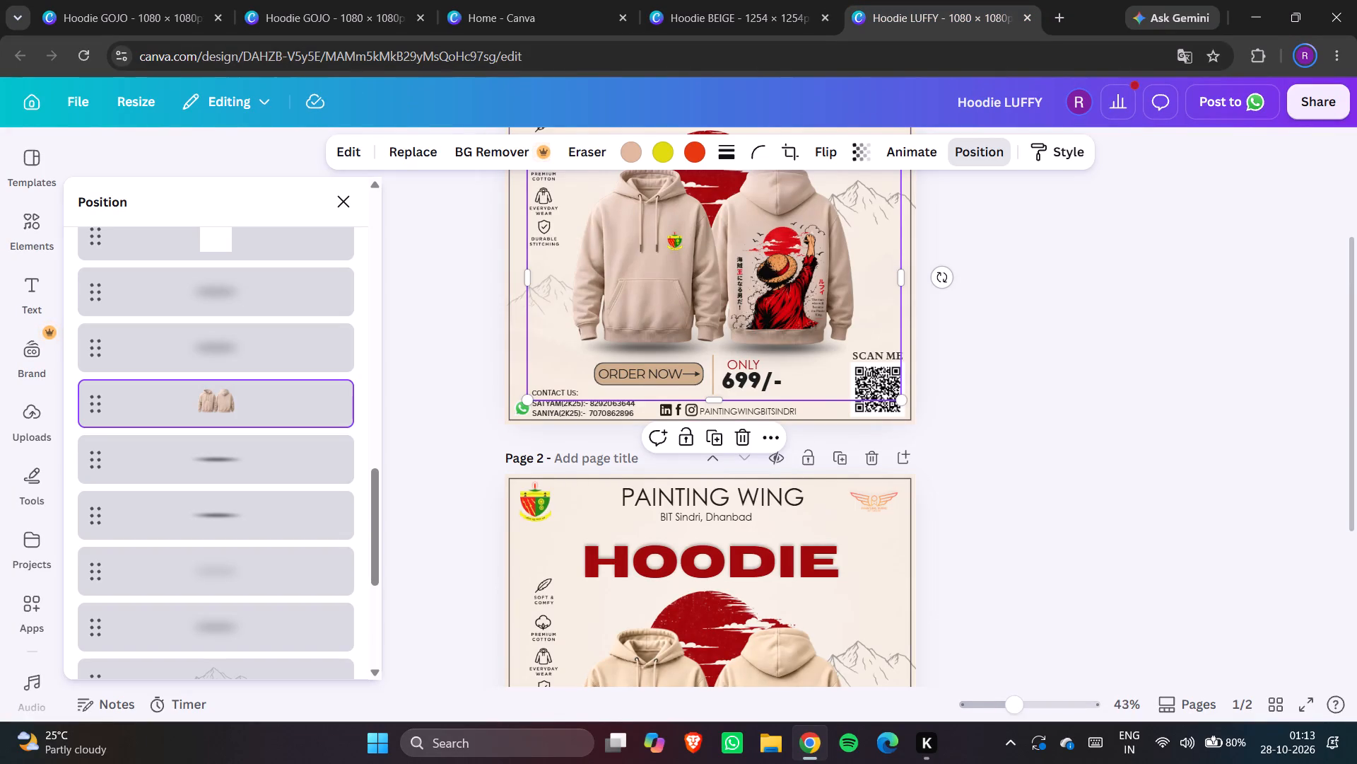
left_click(1148, 364)
scroll(1137, 347, "up", 3)
double_click(1137, 346)
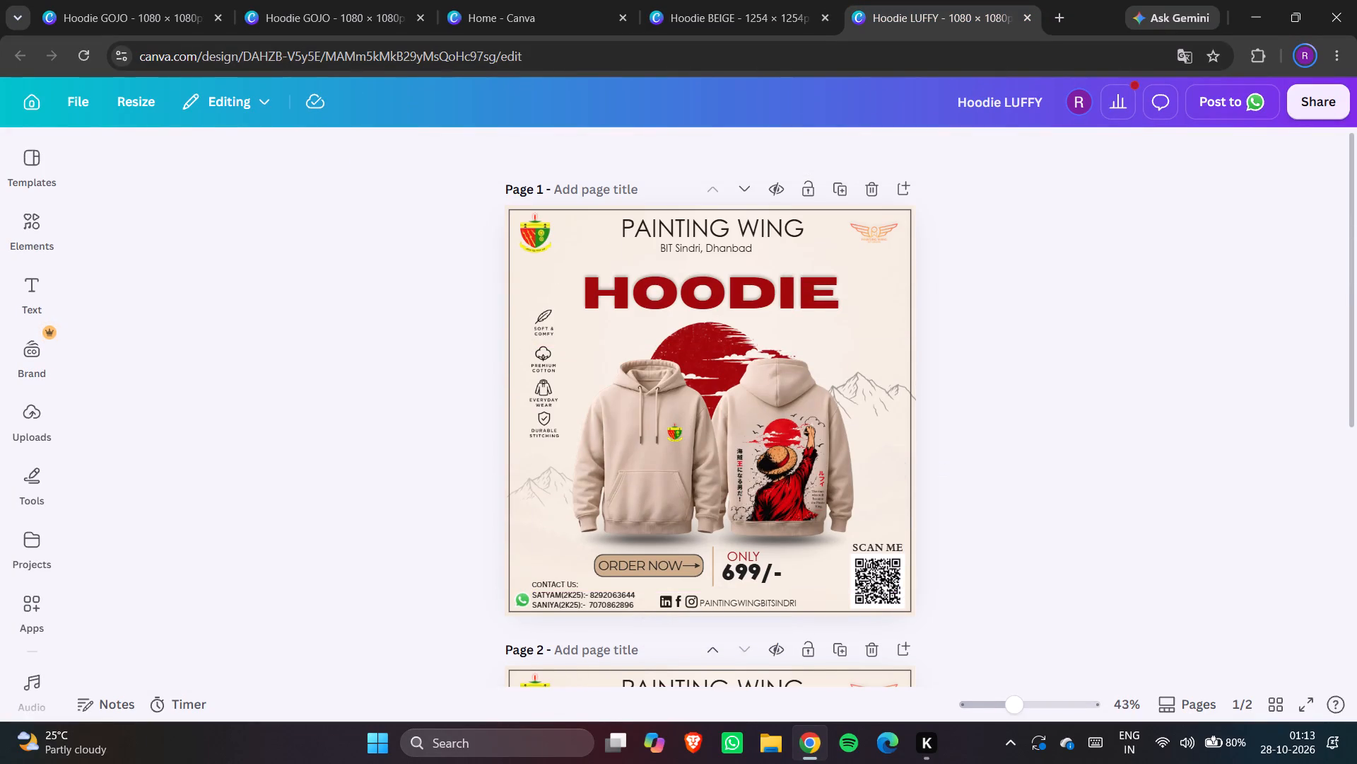
scroll(1137, 346, "down", 3)
scroll(1137, 346, "up", 3)
scroll(1137, 346, "down", 2)
scroll(1137, 346, "up", 1)
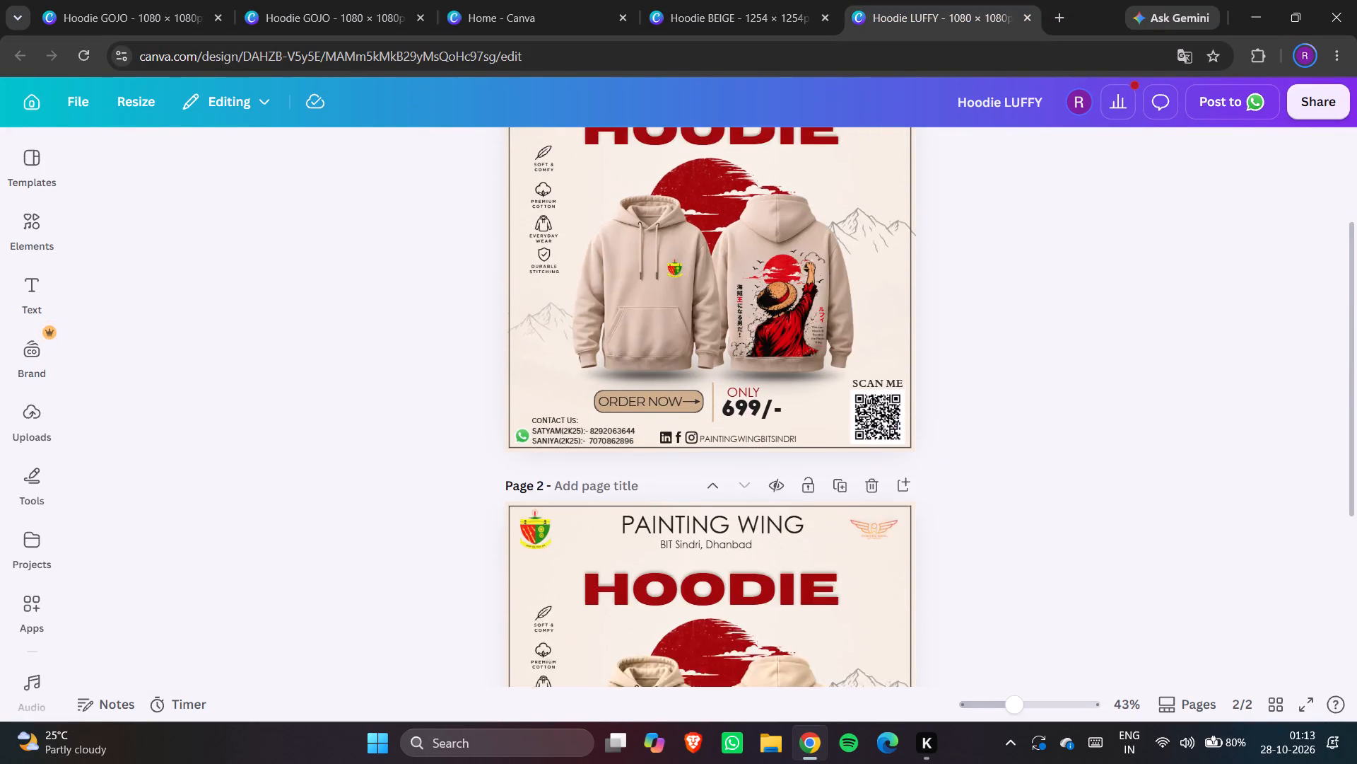
scroll(1137, 346, "up", 1)
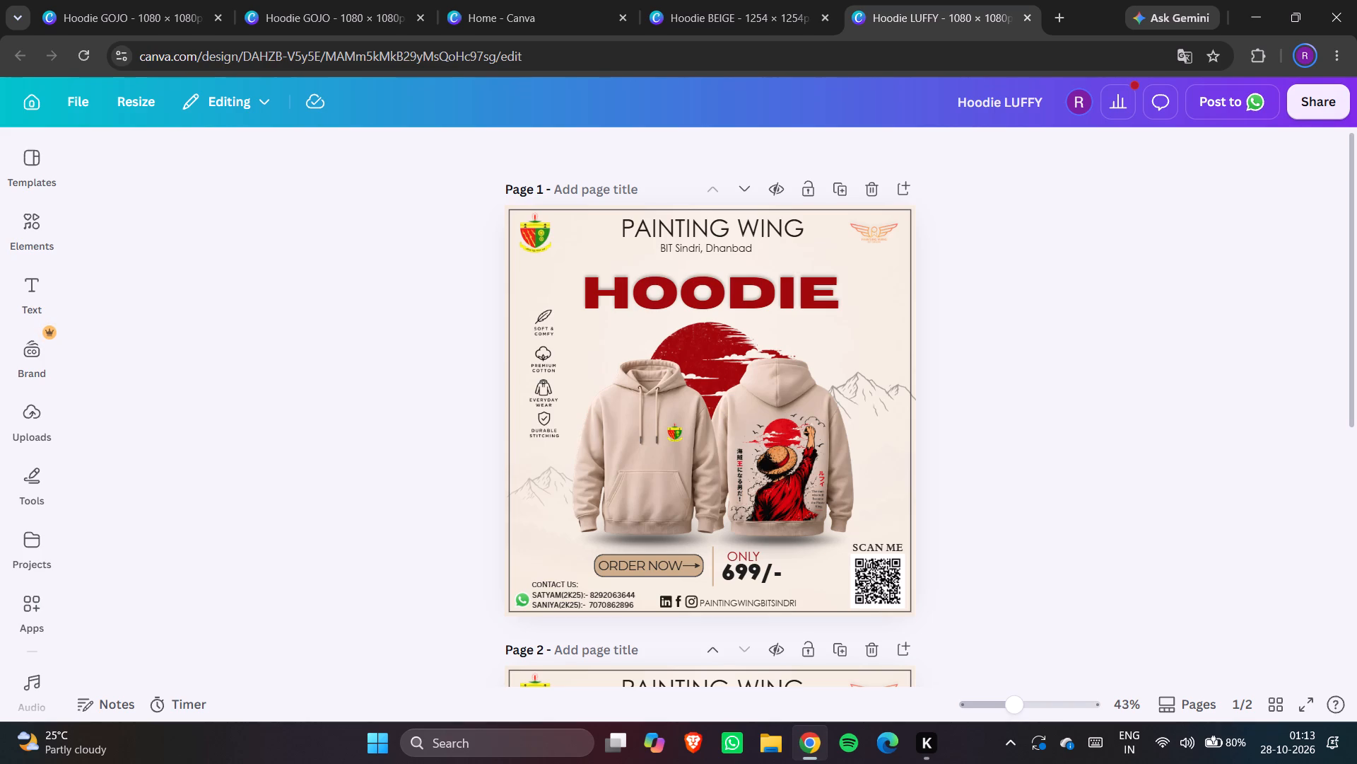
scroll(1137, 346, "down", 3)
scroll(1137, 350, "up", 4)
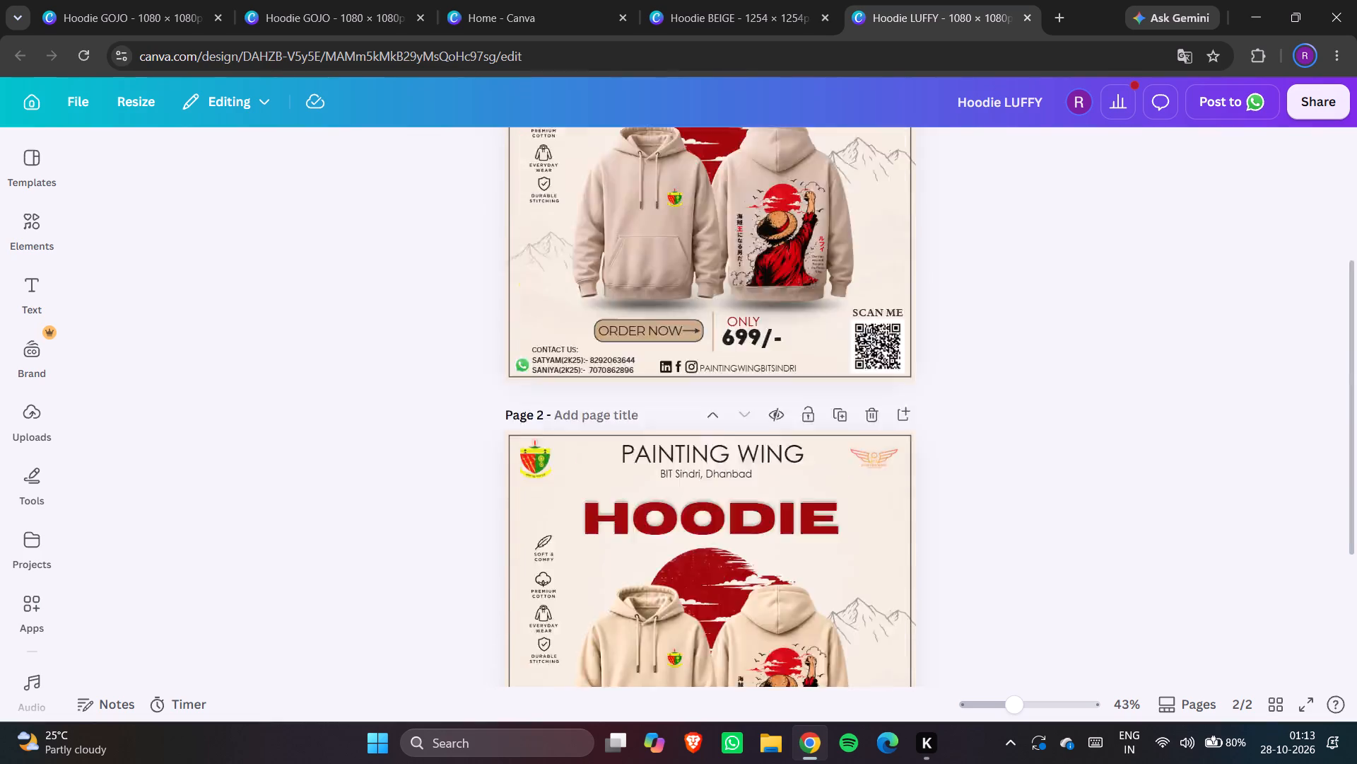
scroll(606, 311, "down", 4)
scroll(606, 311, "up", 2)
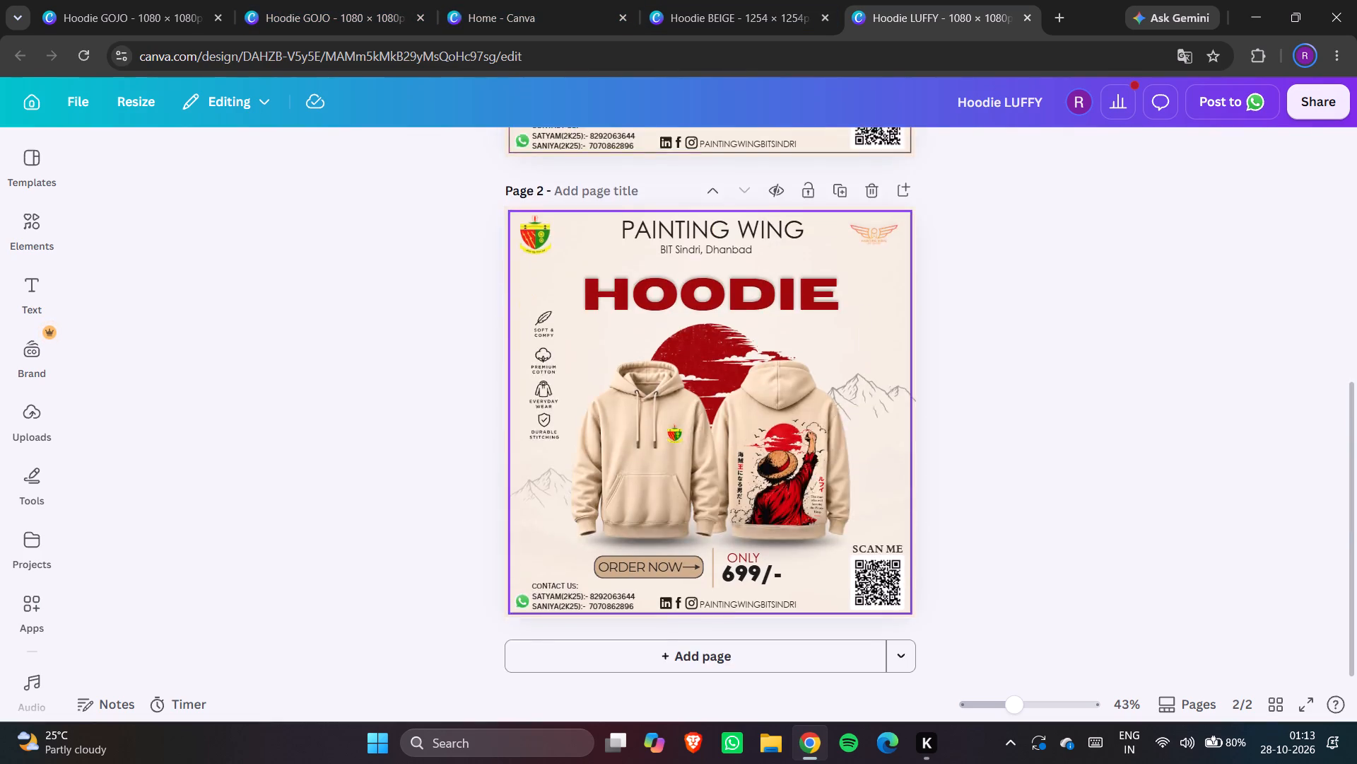
scroll(606, 311, "up", 2)
Switch to the Hoodie GOJO design and compare its Page 1 and Page 2 posters.
left_click(317, 0)
scroll(521, 378, "down", 3)
scroll(521, 378, "up", 2)
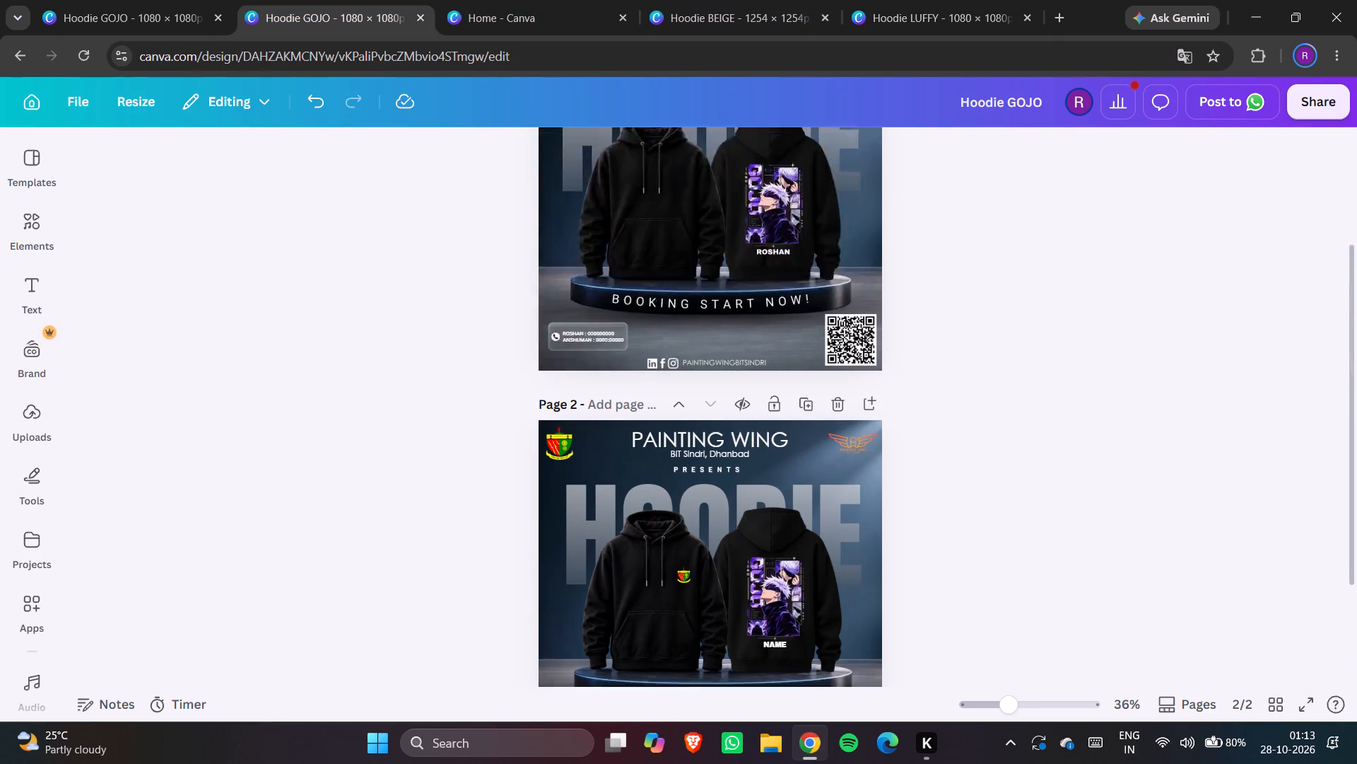
scroll(521, 378, "down", 2)
left_click(1114, 322)
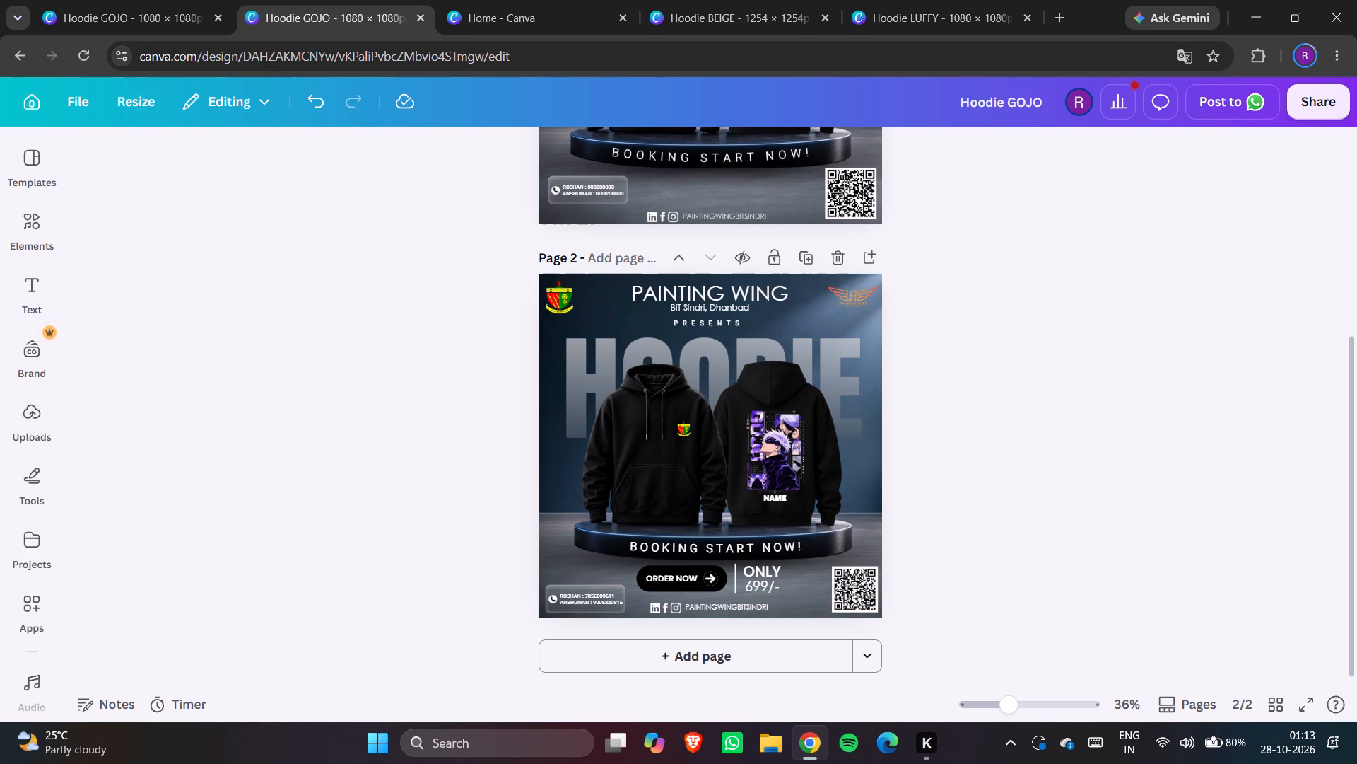
scroll(1114, 321, "up", 2)
scroll(1114, 323, "down", 2)
scroll(1116, 328, "up", 3)
scroll(1116, 328, "down", 2)
scroll(1116, 328, "up", 2)
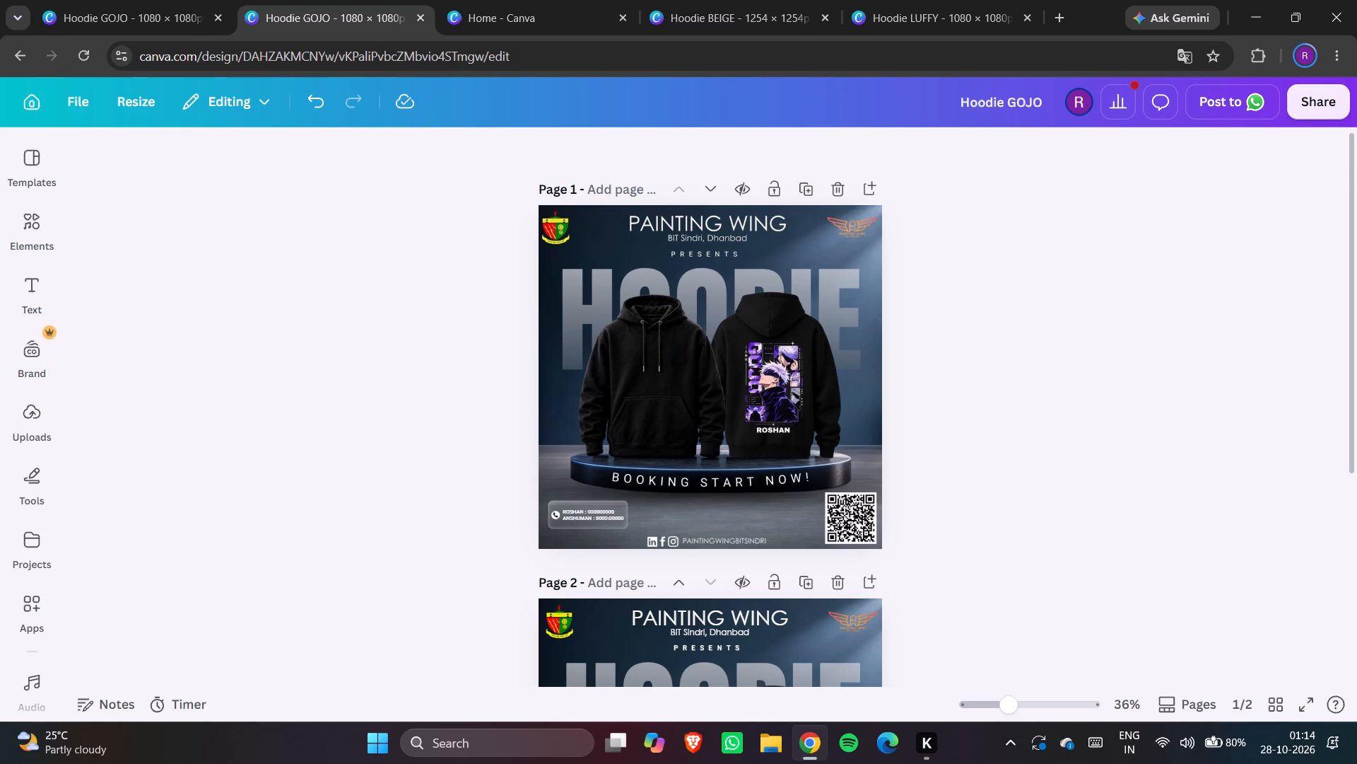
scroll(1117, 373, "down", 3)
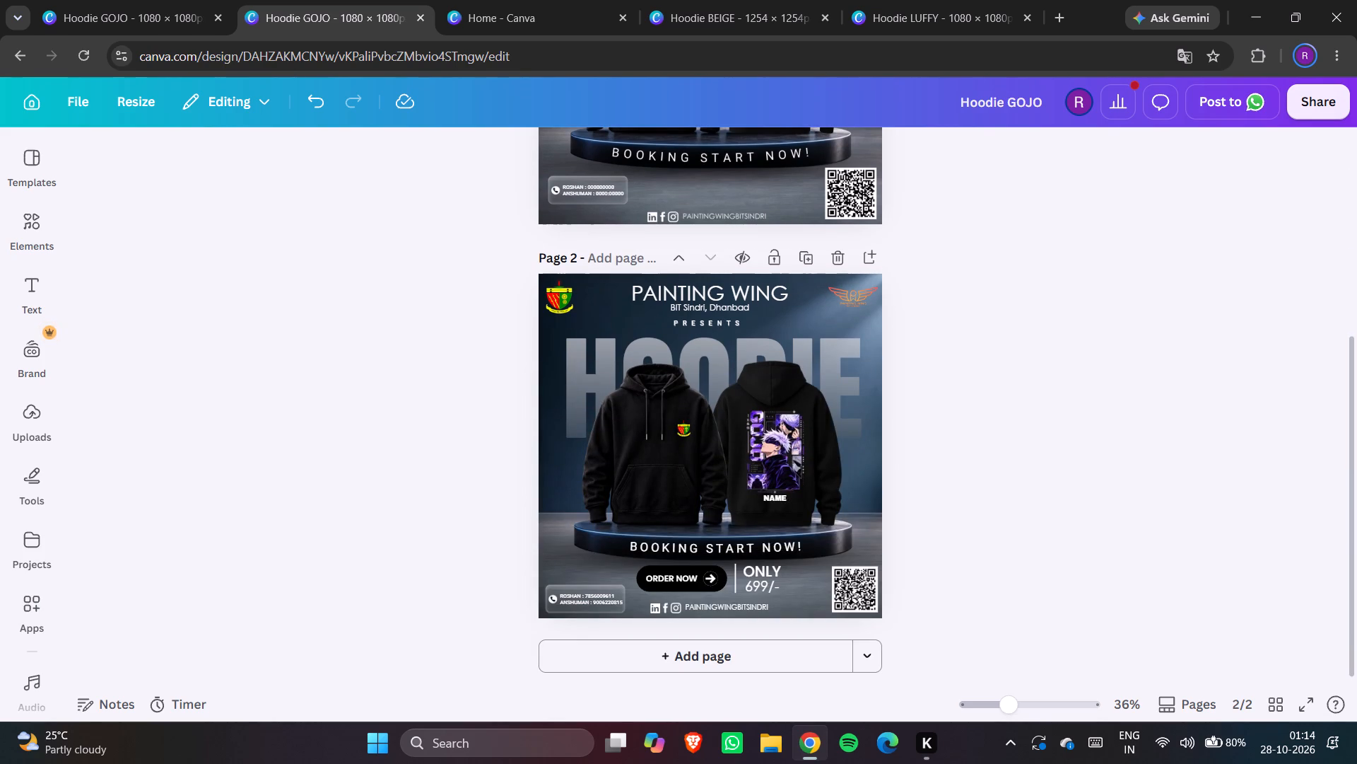
left_click(1032, 348)
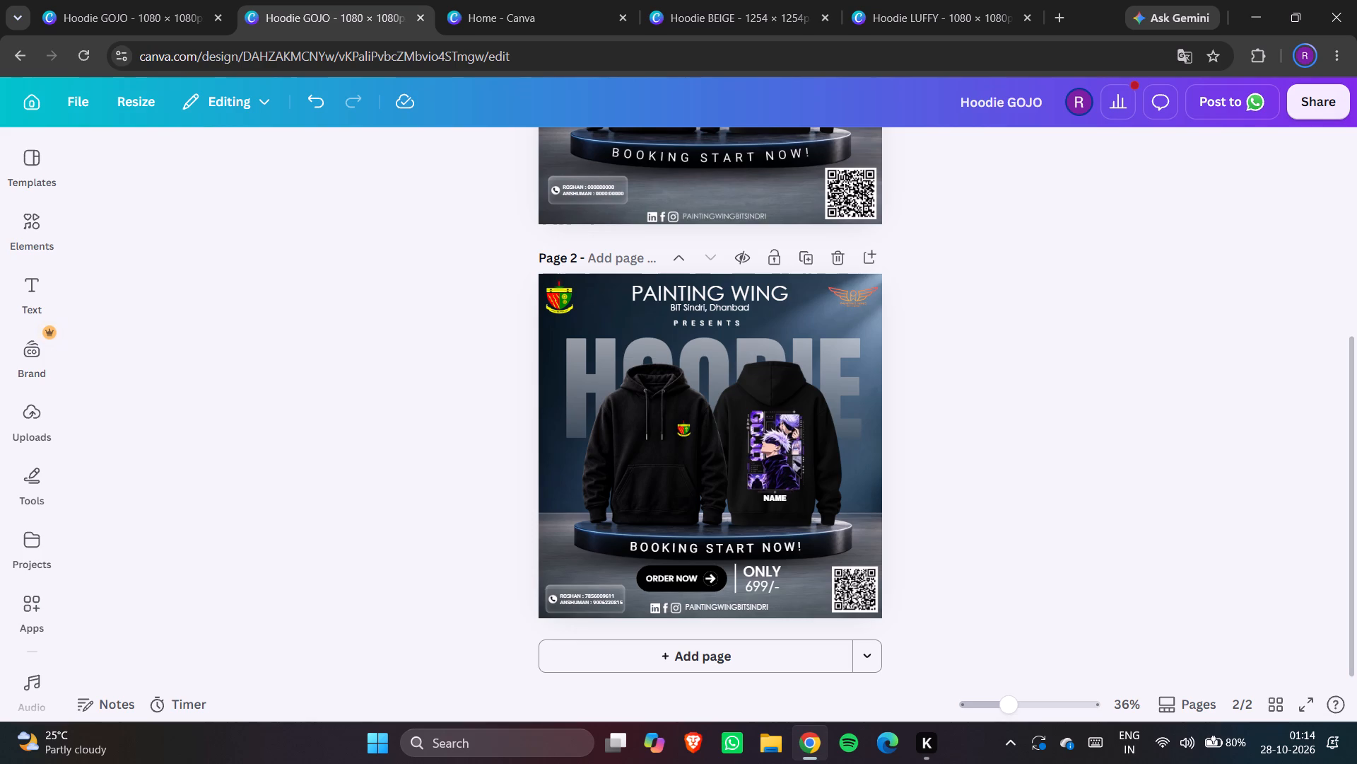
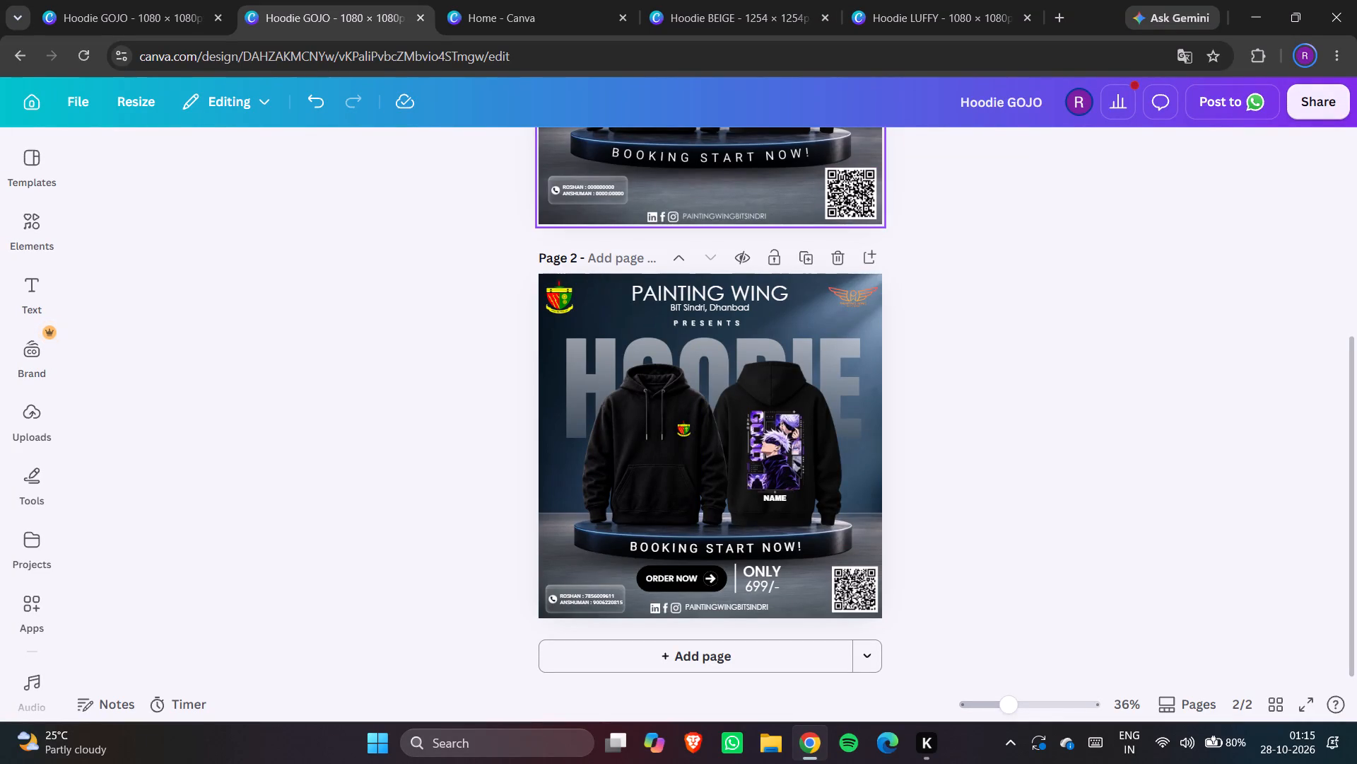
Check the open Hoodie BEIGE design, the Canva home page and the current Hoodie GOJO design, ending on the other open Hoodie GOJO design.
left_click(763, 0)
left_click(546, 18)
left_click(383, 1)
left_click(176, 11)
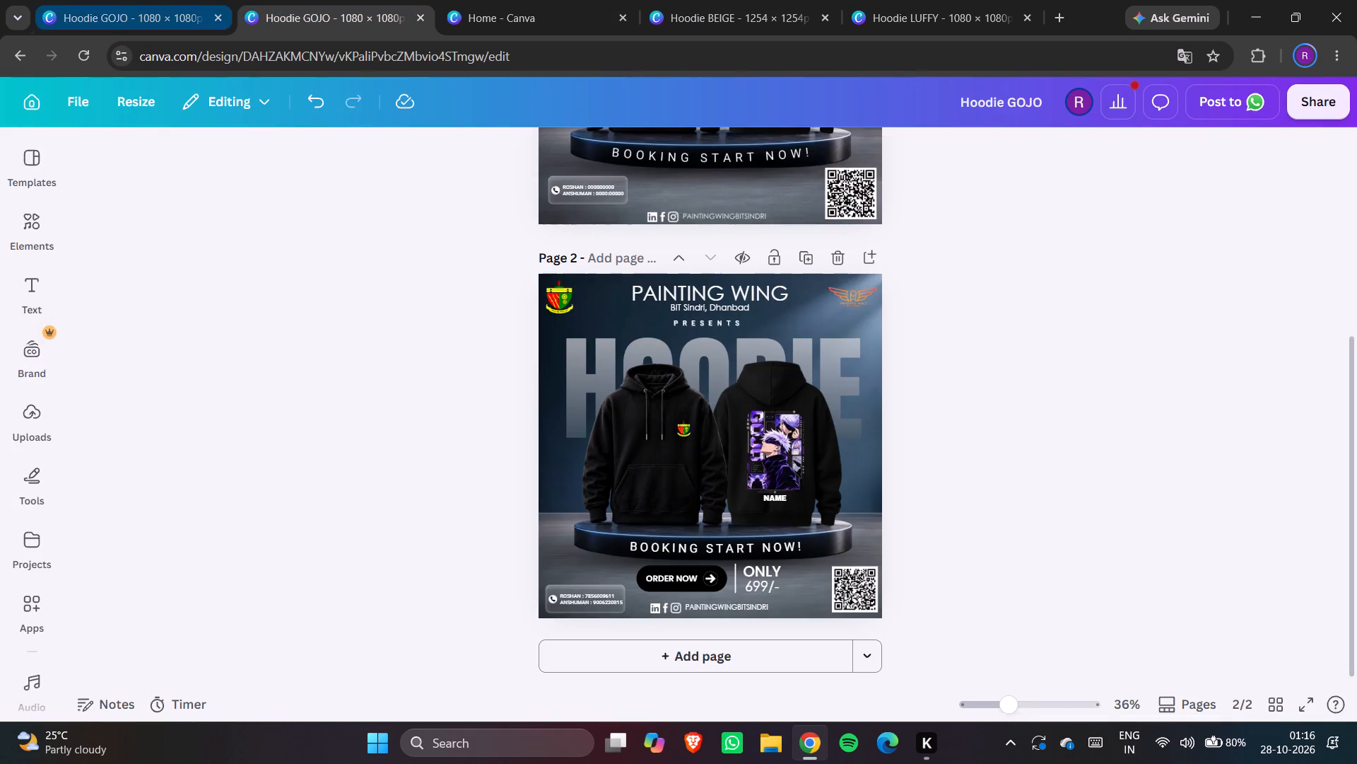